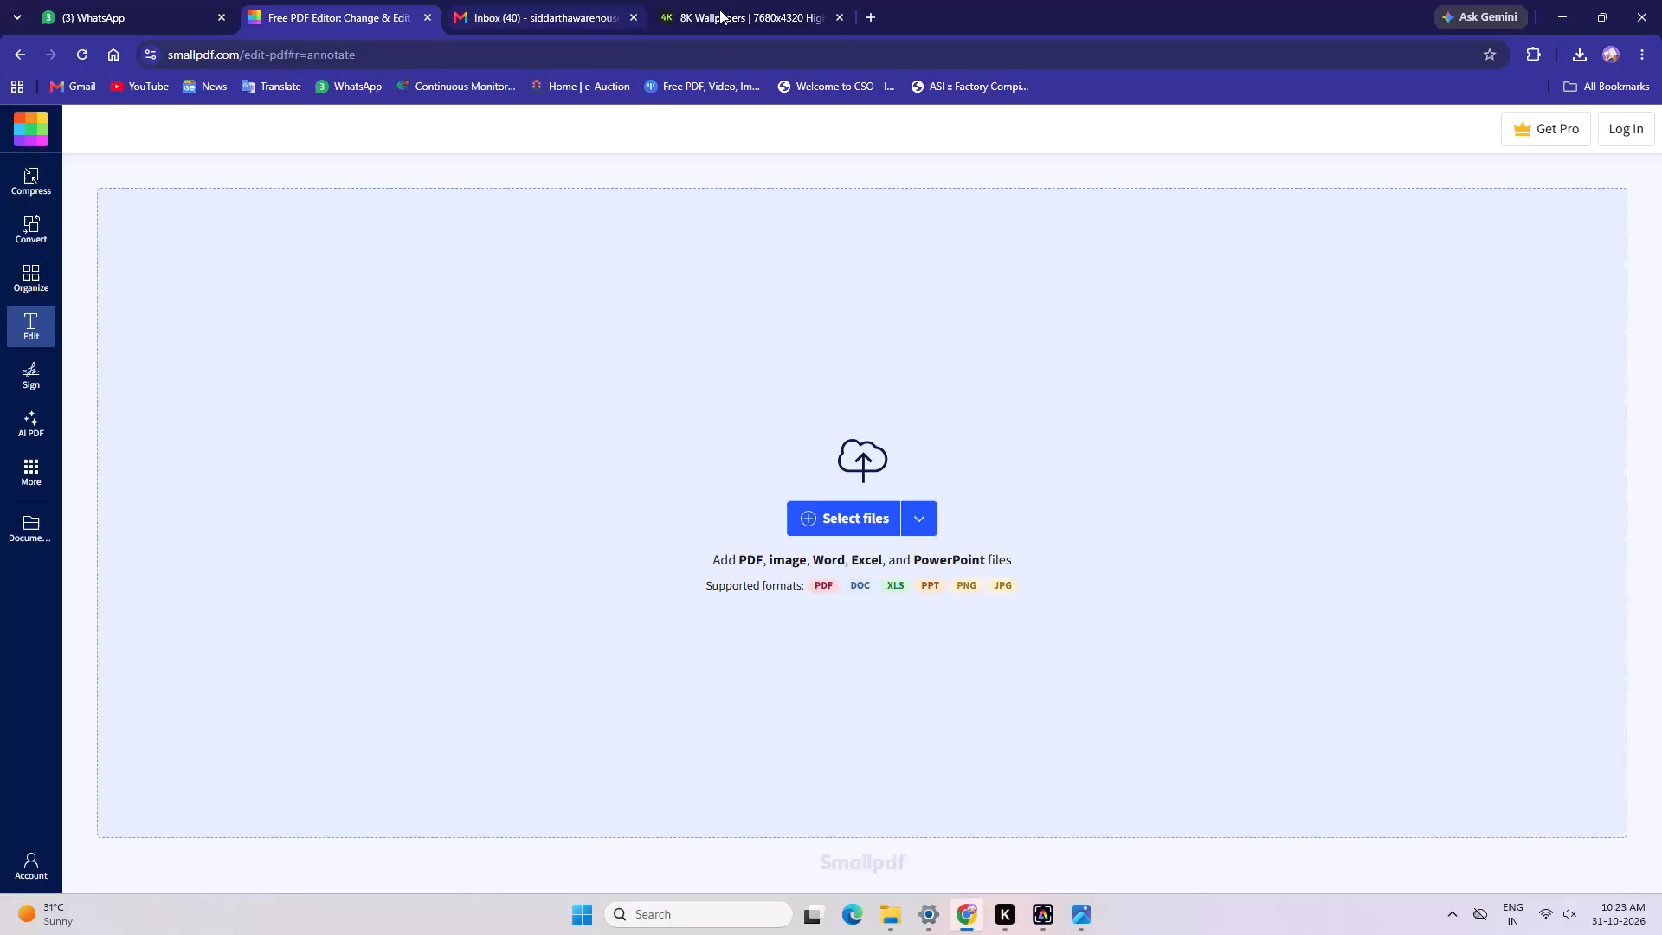
Switch to the open 8K wallpapers page and browse its thumbnails, loading one more batch of wallpapers.
click(790, 10)
scroll(918, 425, down, 4)
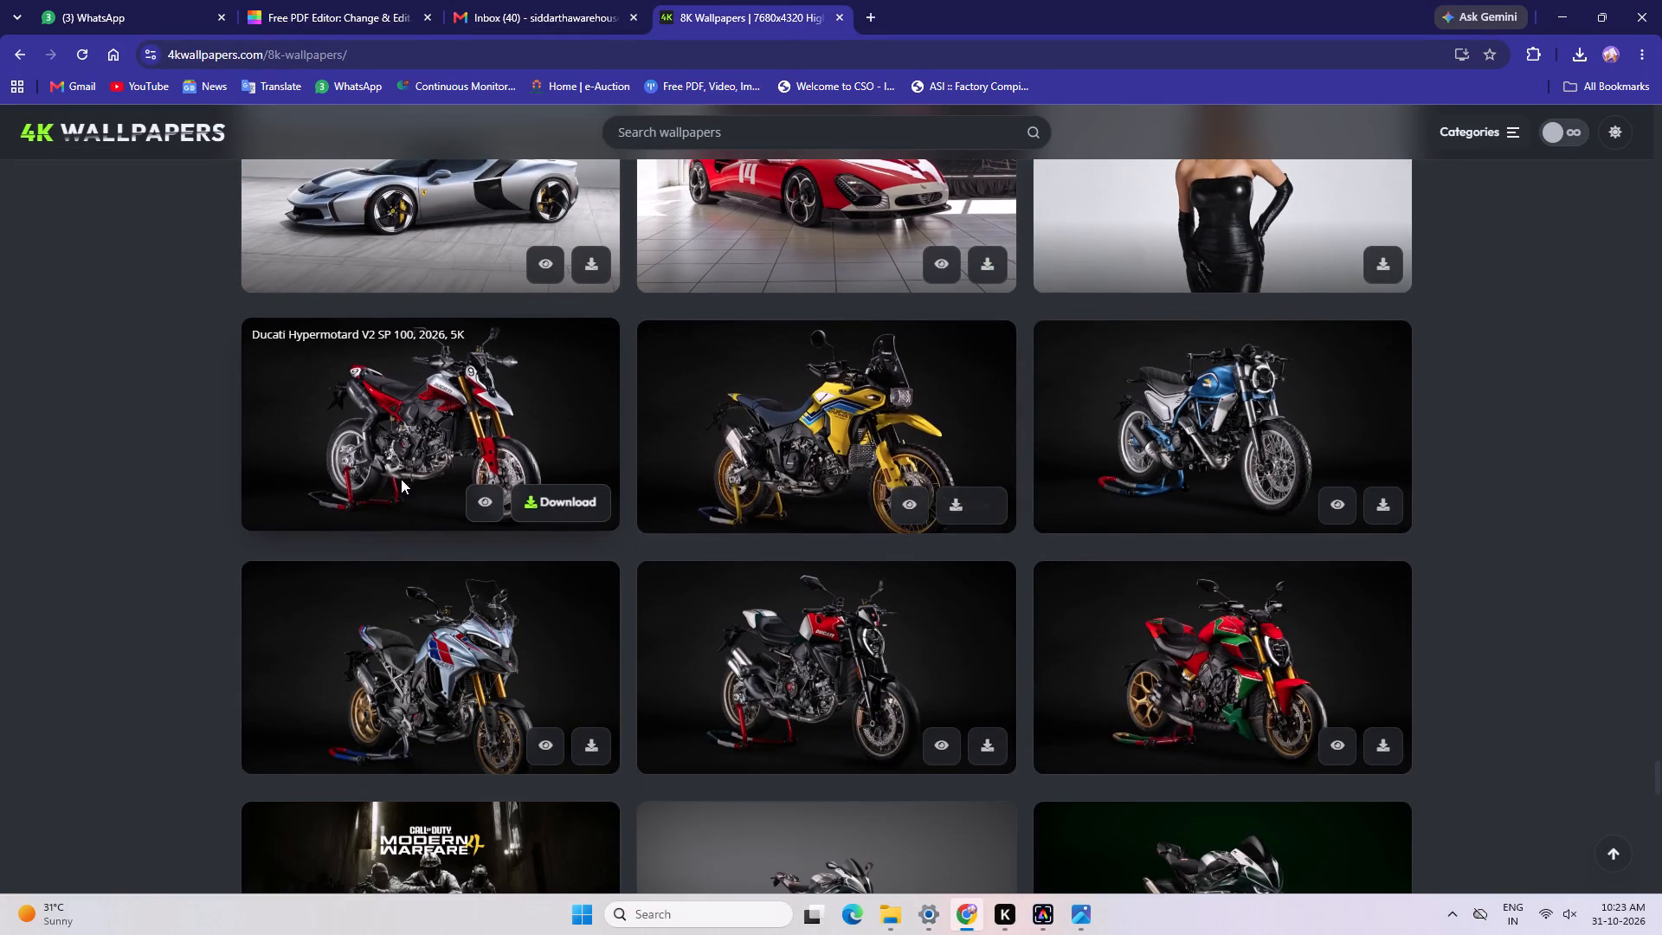
scroll(469, 465, down, 18)
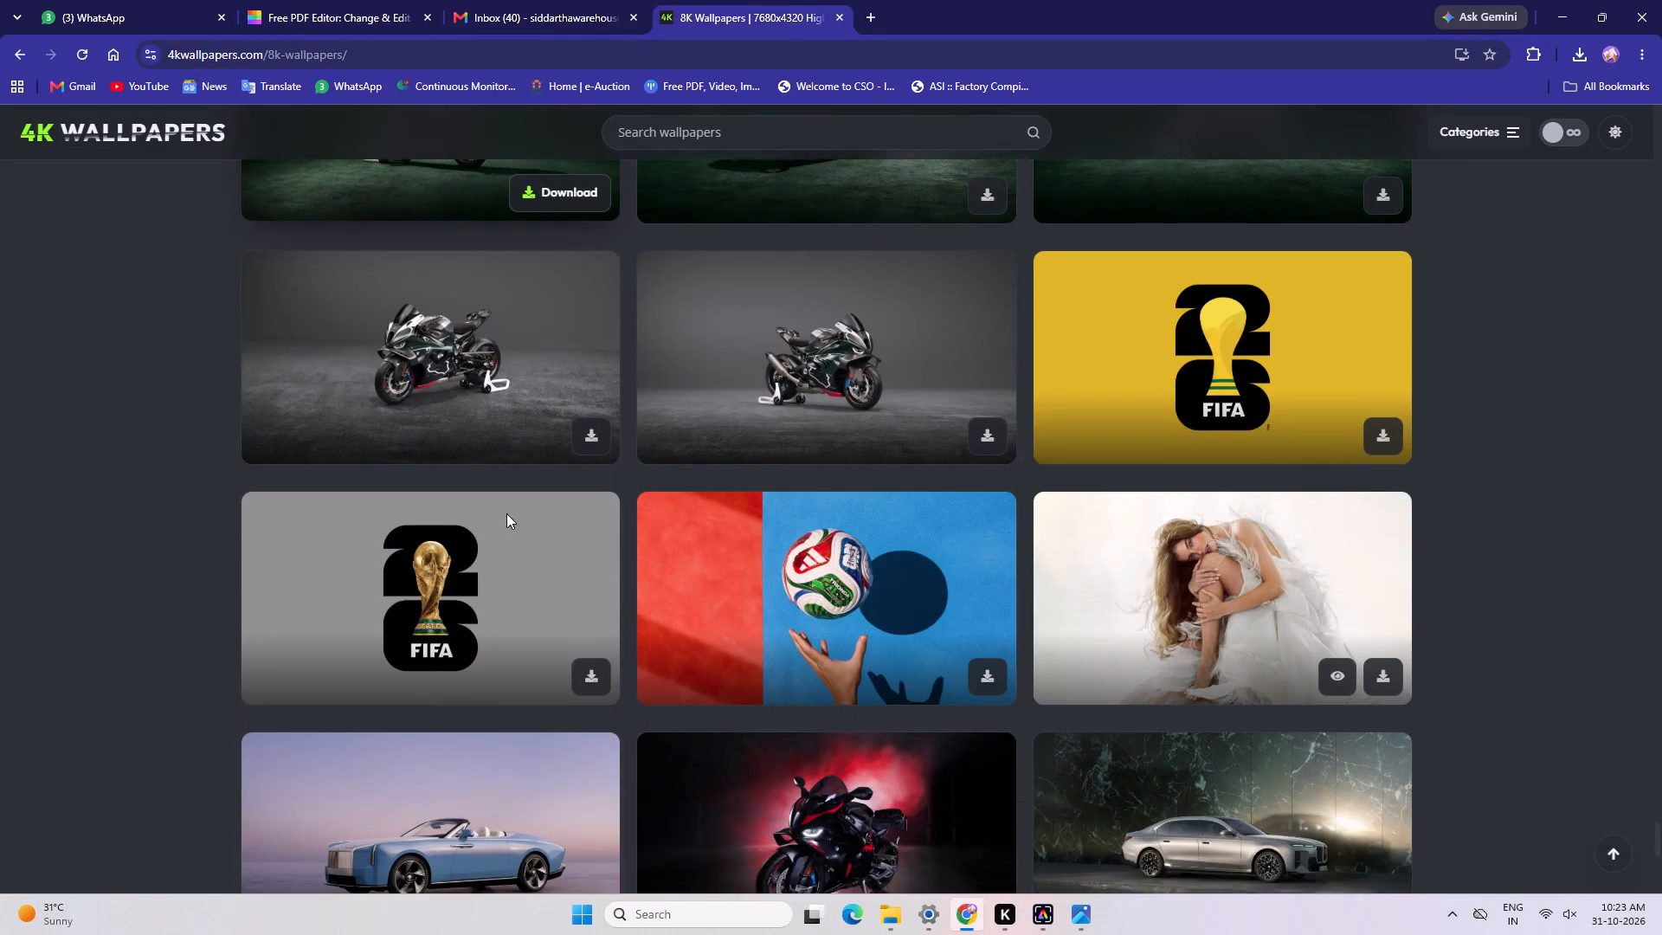
scroll(570, 492, down, 3)
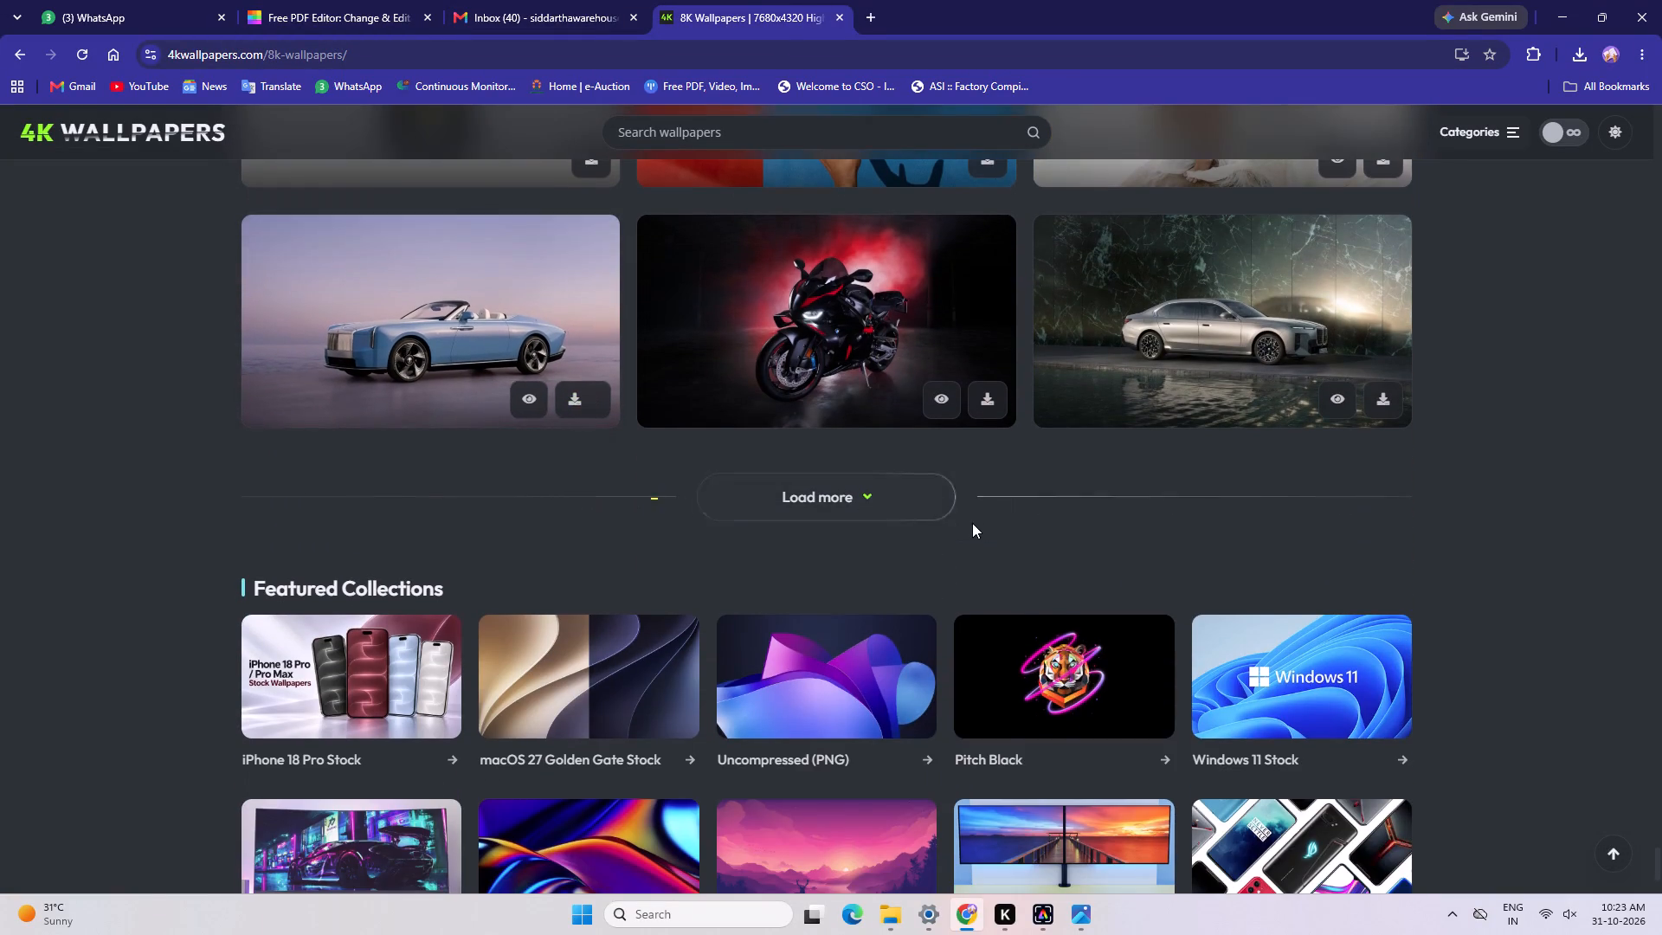
click(889, 487)
scroll(1078, 635, down, 4)
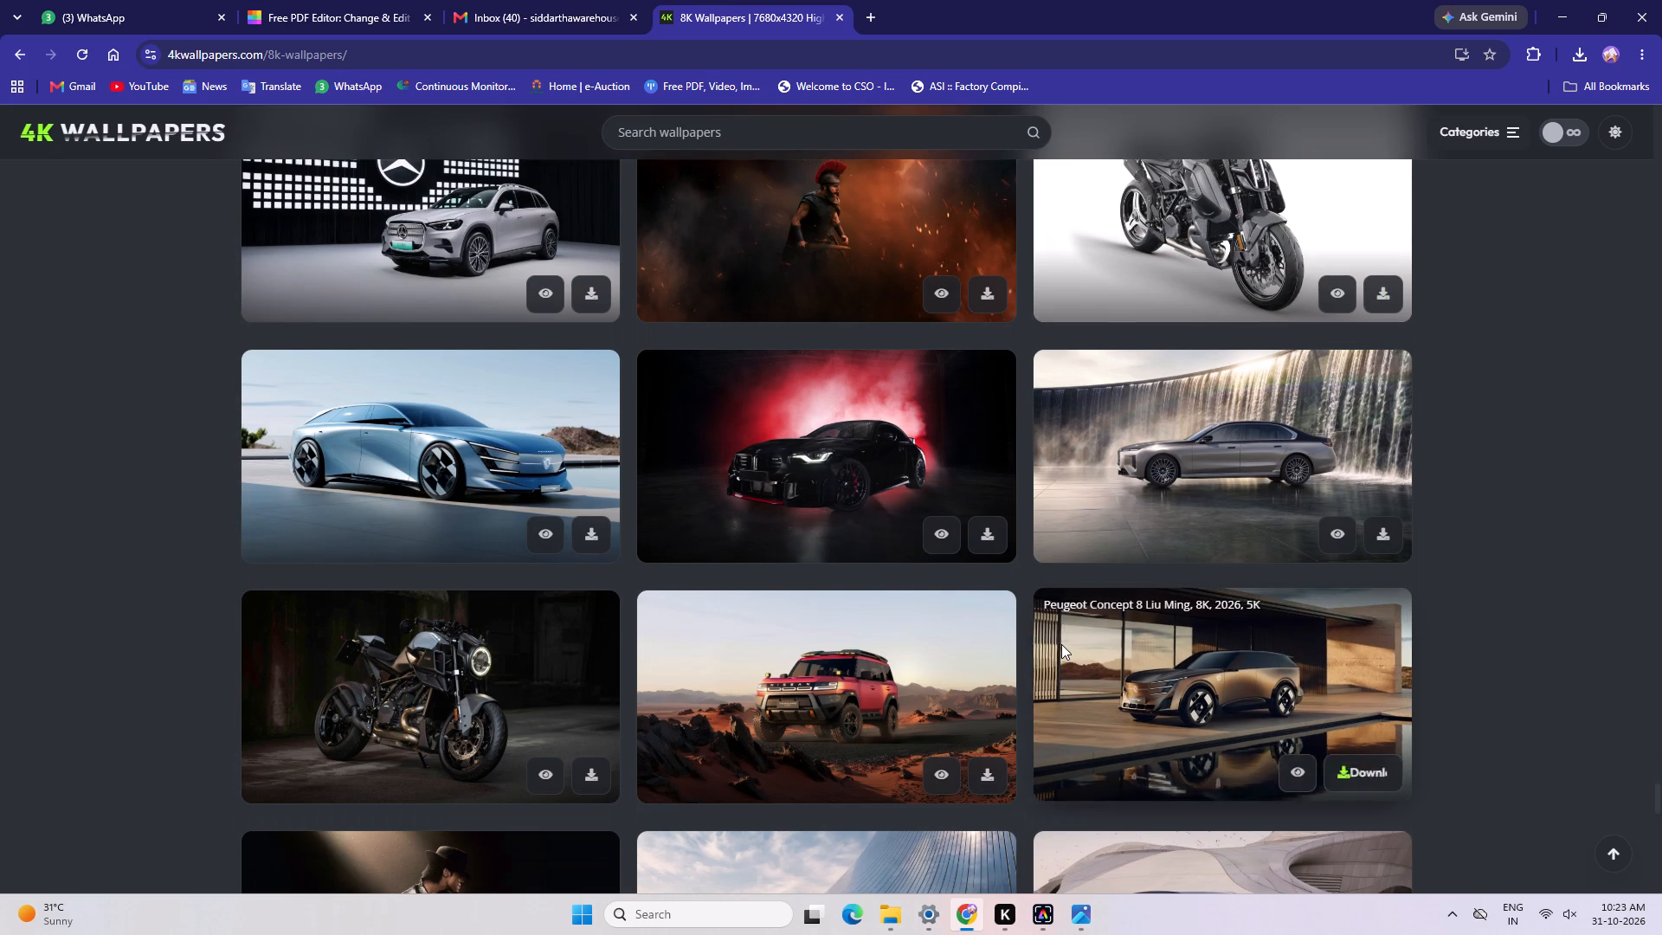
scroll(1061, 644, down, 10)
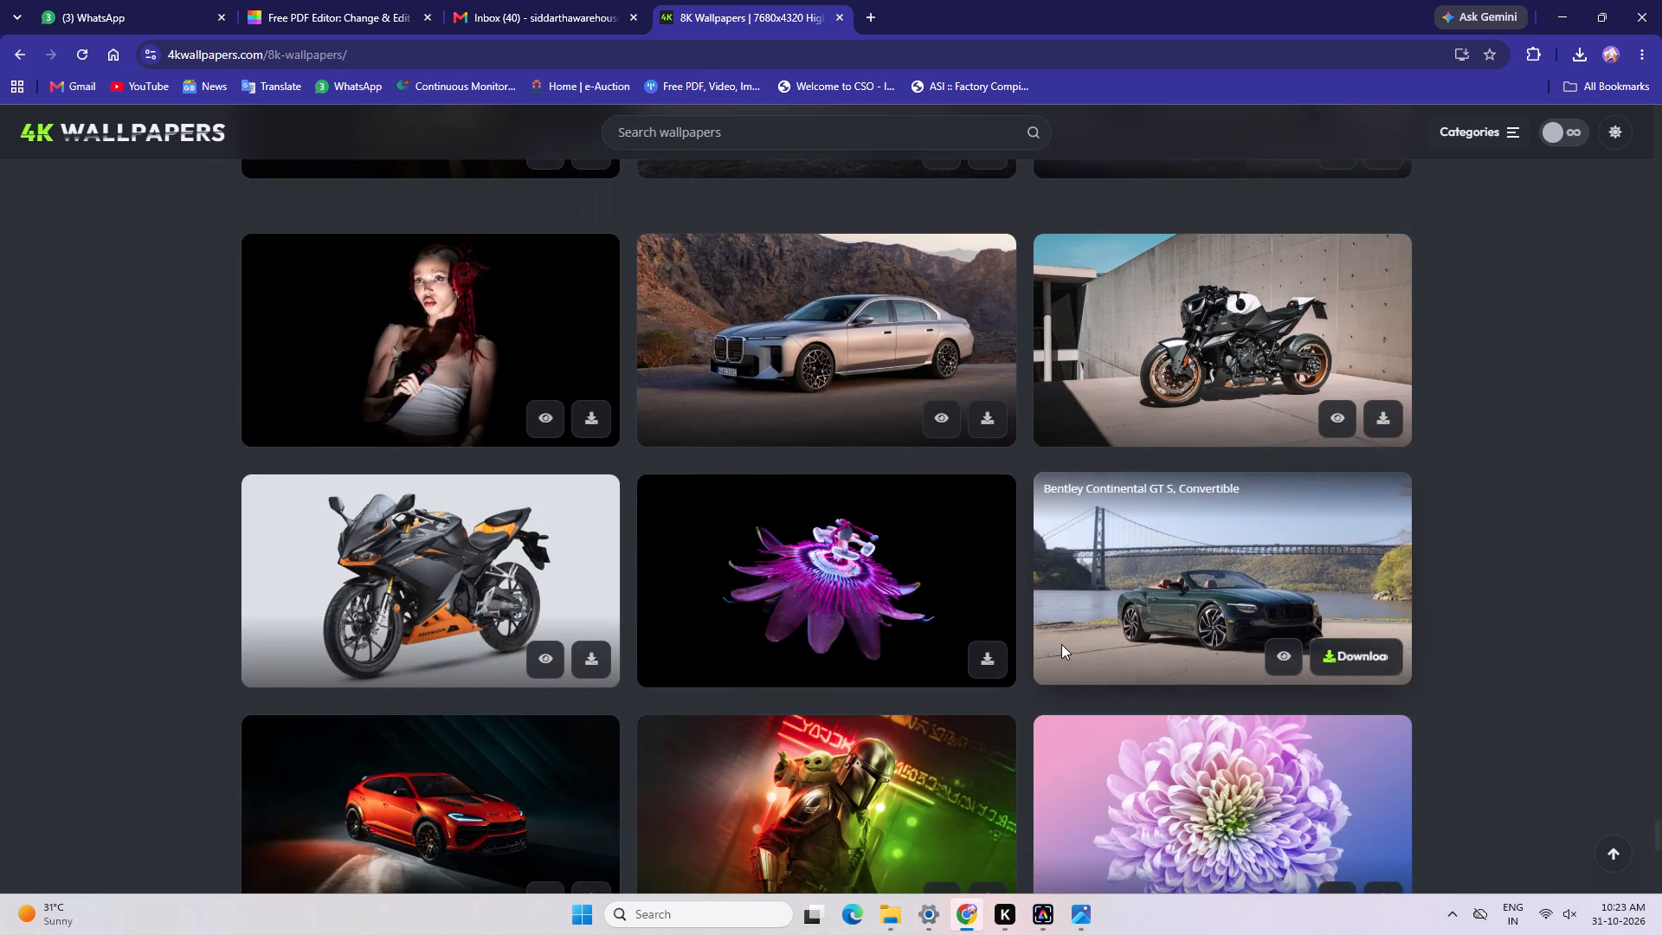
scroll(1061, 644, down, 4)
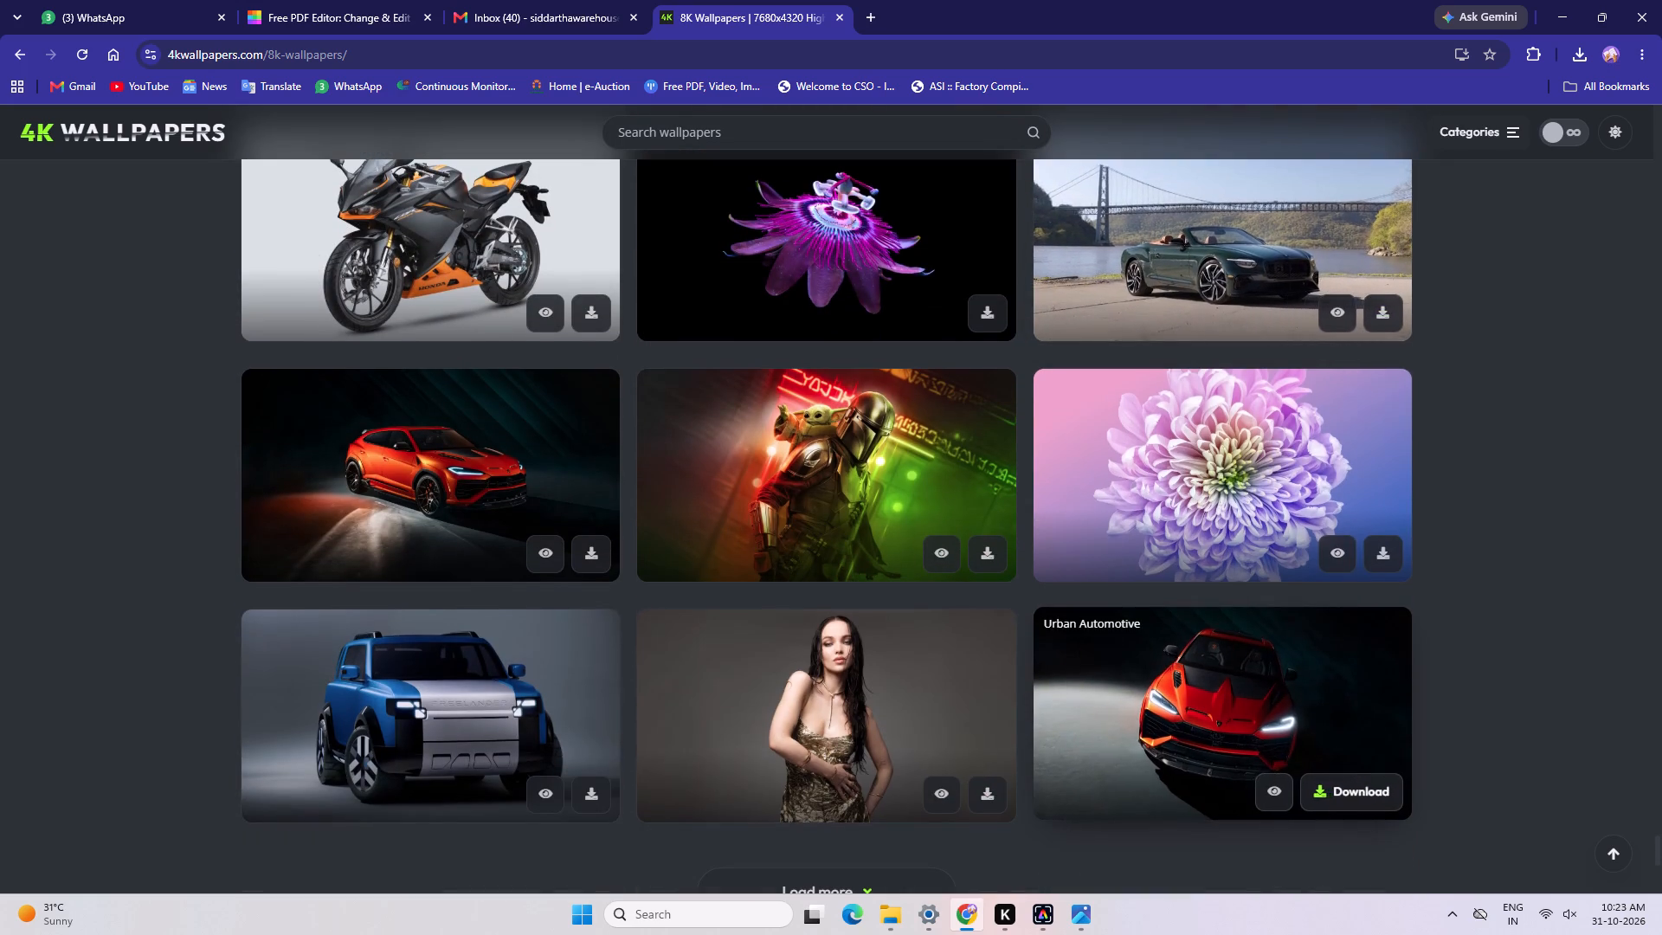
scroll(1108, 627, down, 4)
Load another batch of 8K wallpapers and look through its thumbnails down to the end of the list.
click(812, 547)
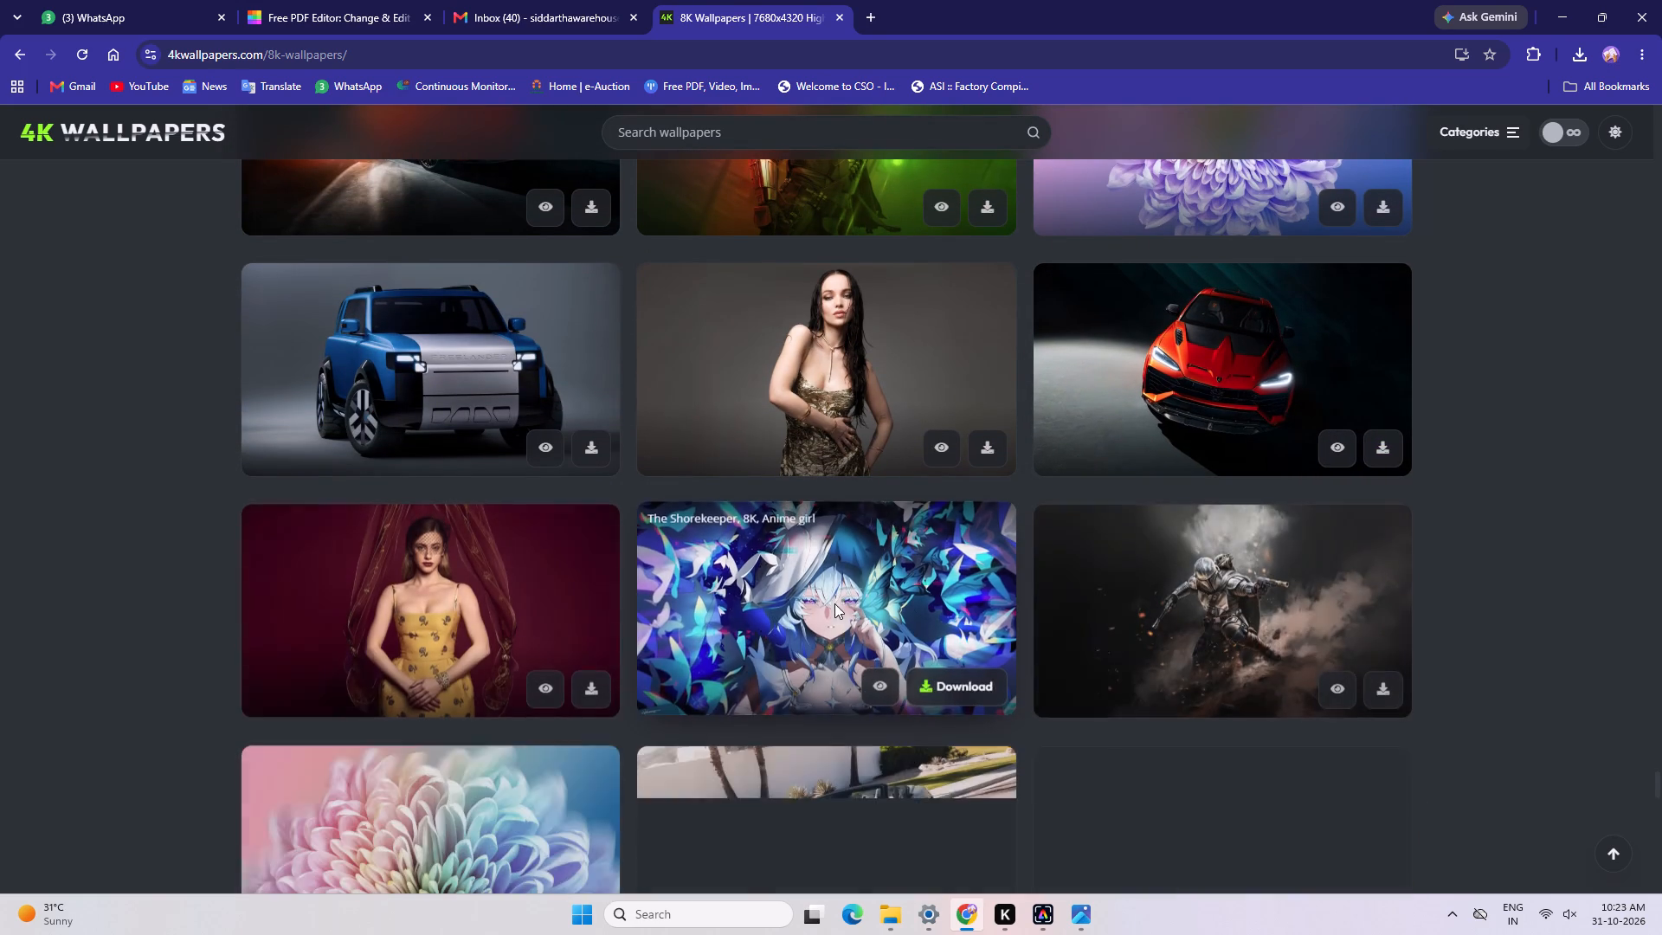
scroll(841, 602, down, 4)
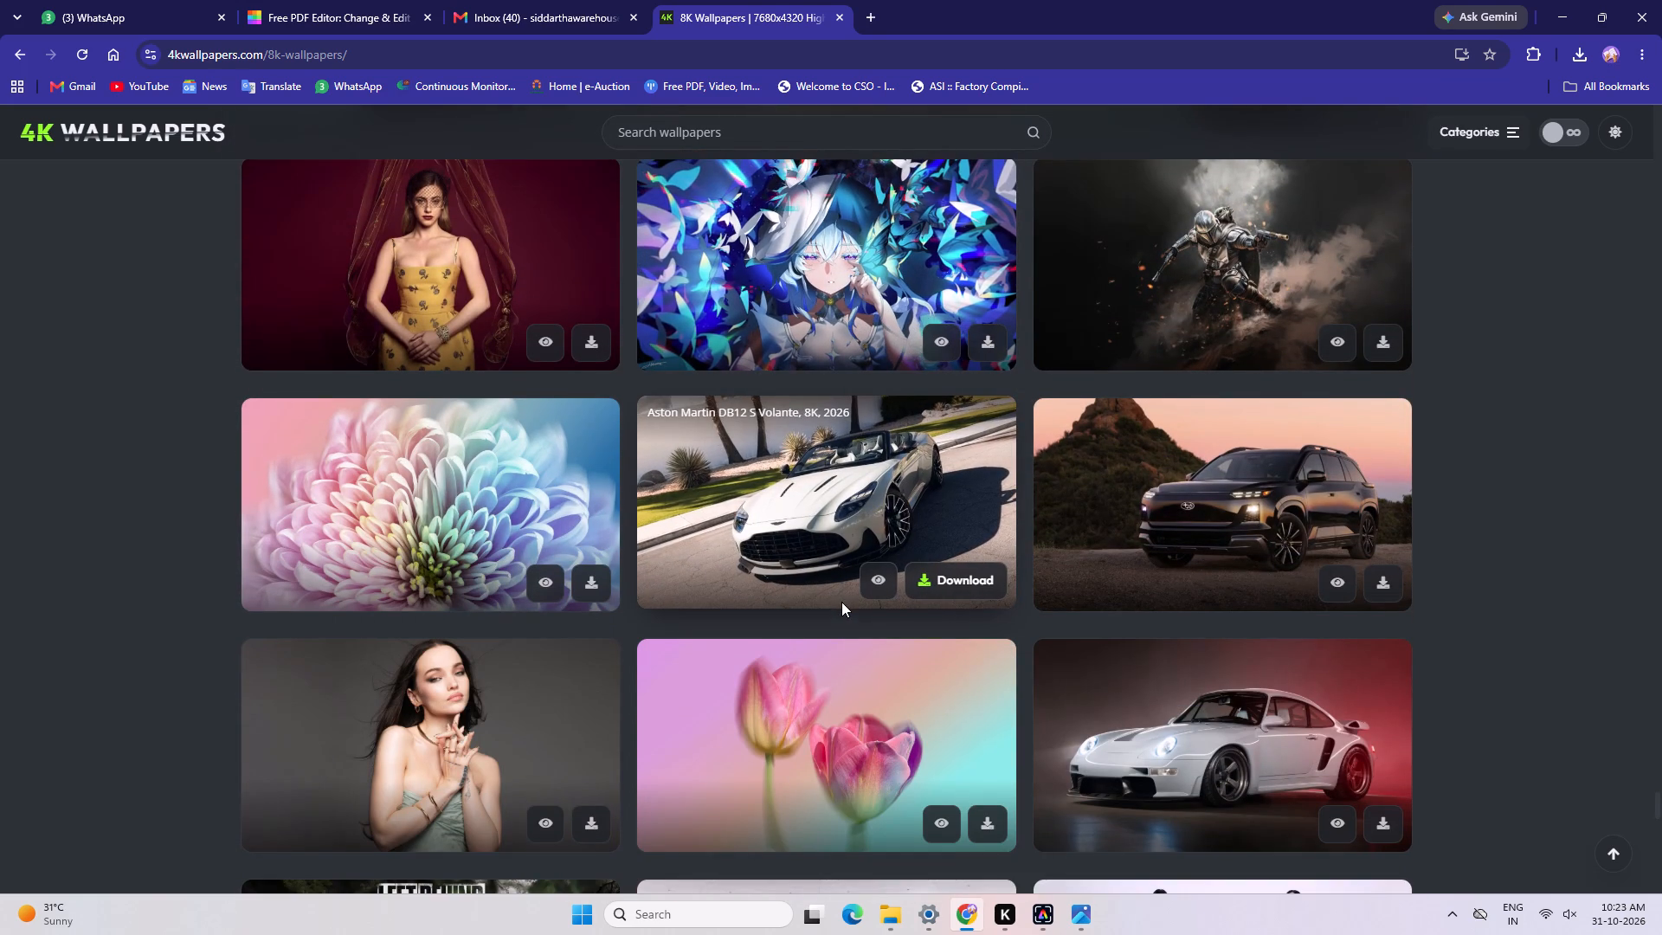
scroll(842, 601, down, 3)
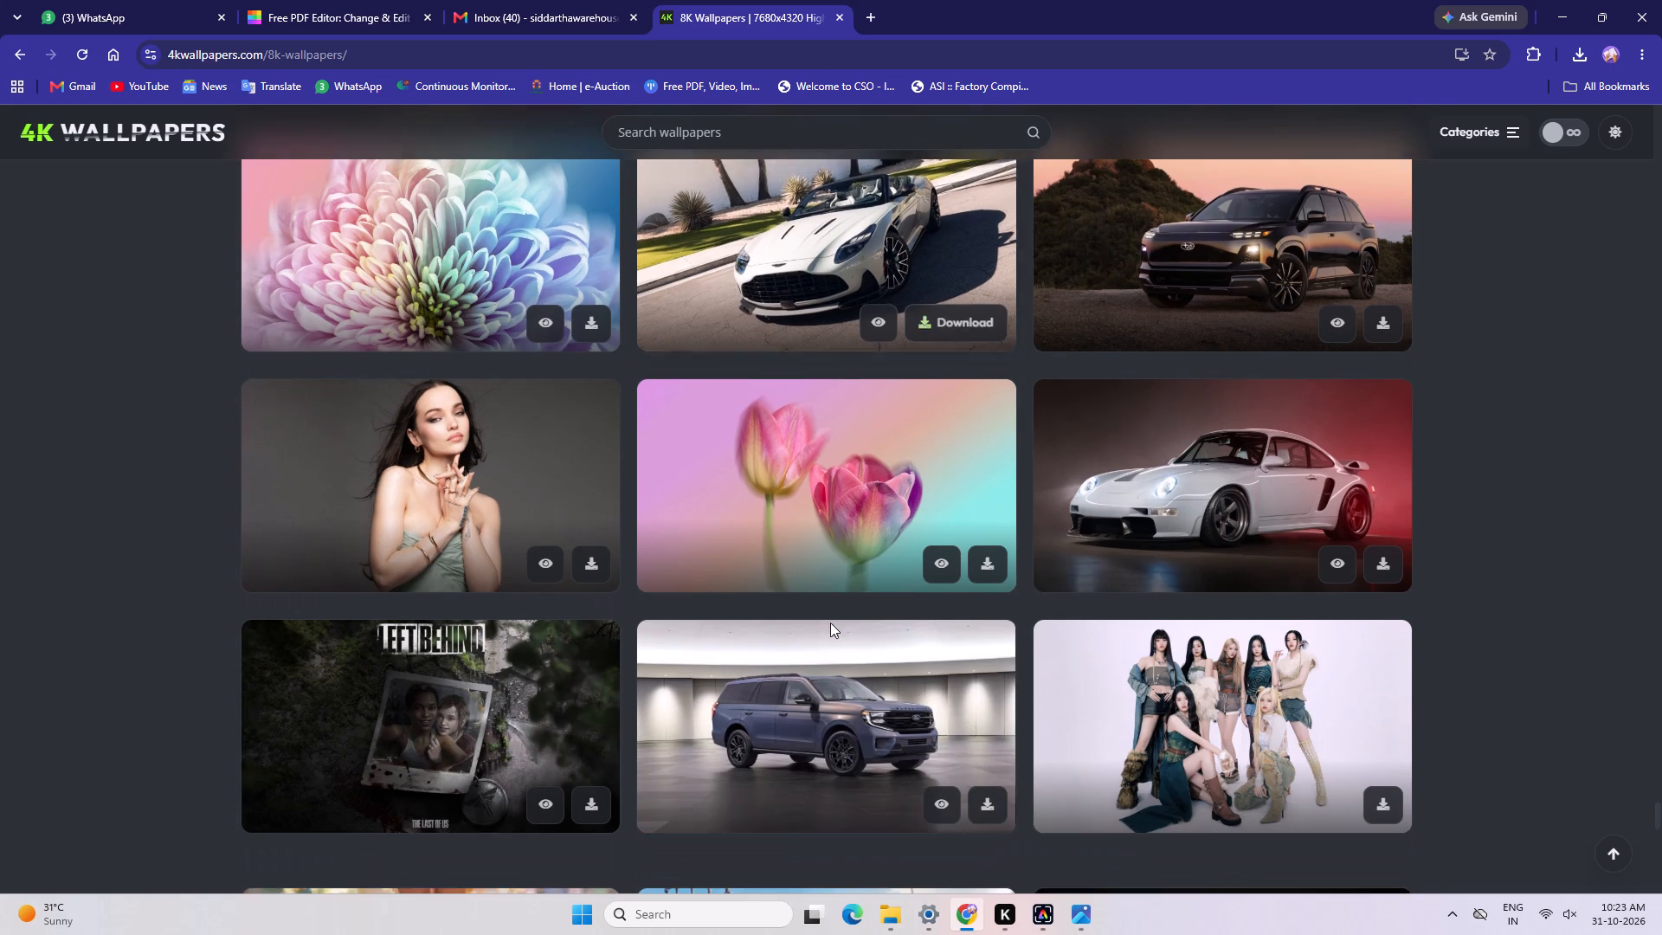
scroll(819, 629, down, 3)
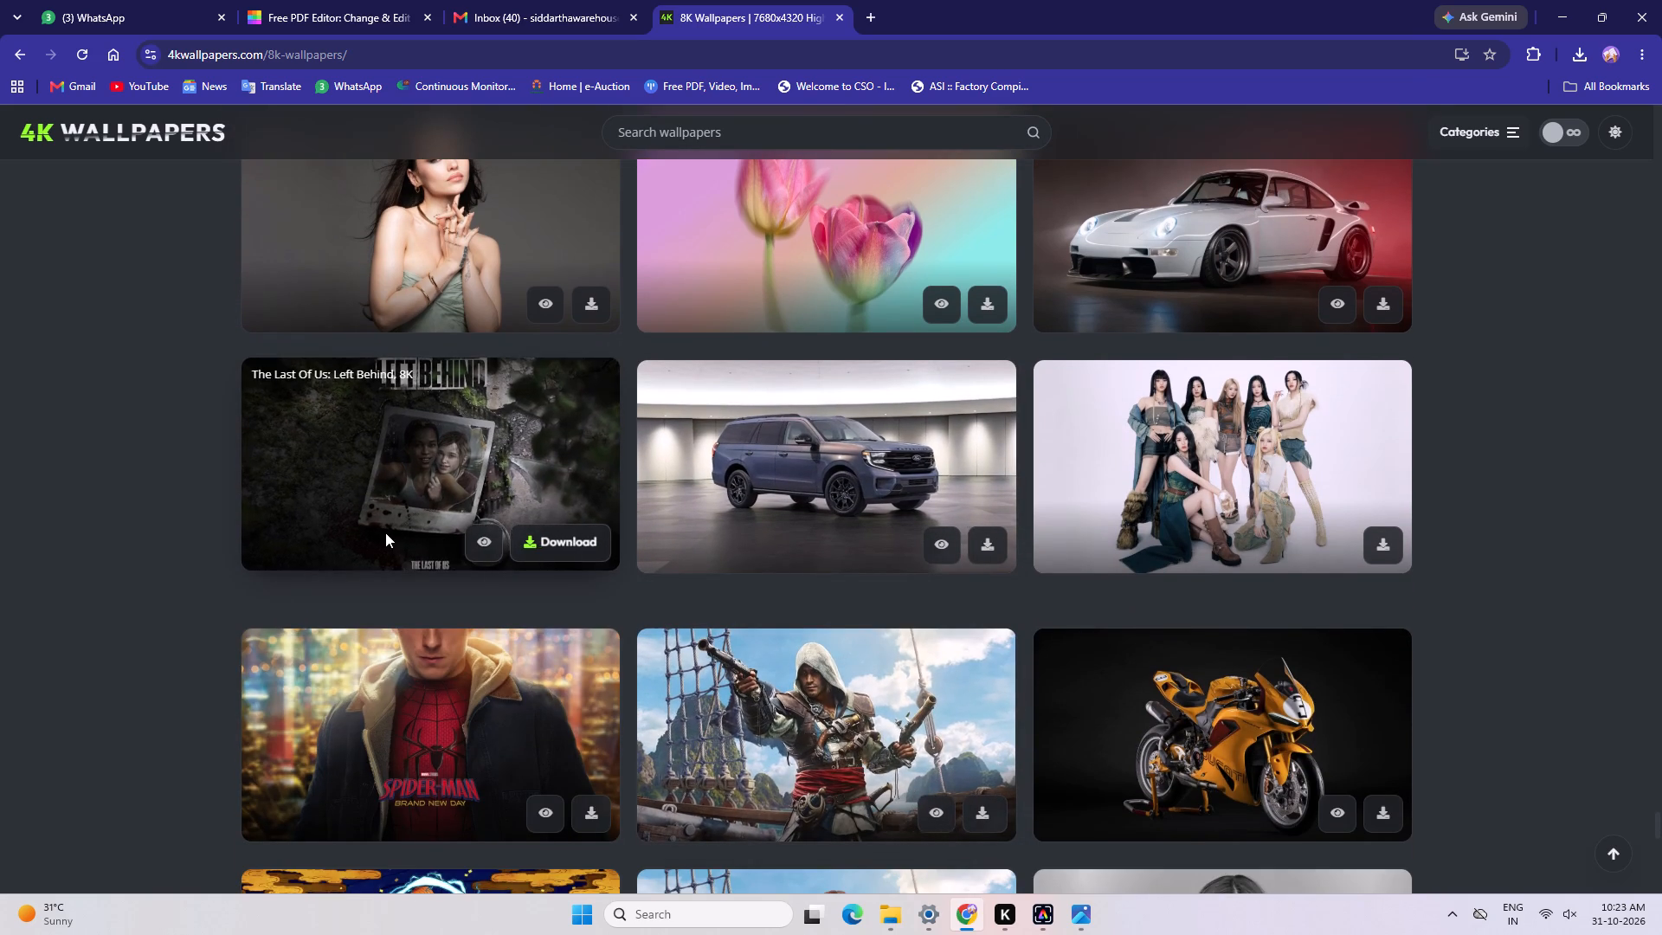
scroll(829, 648, down, 4)
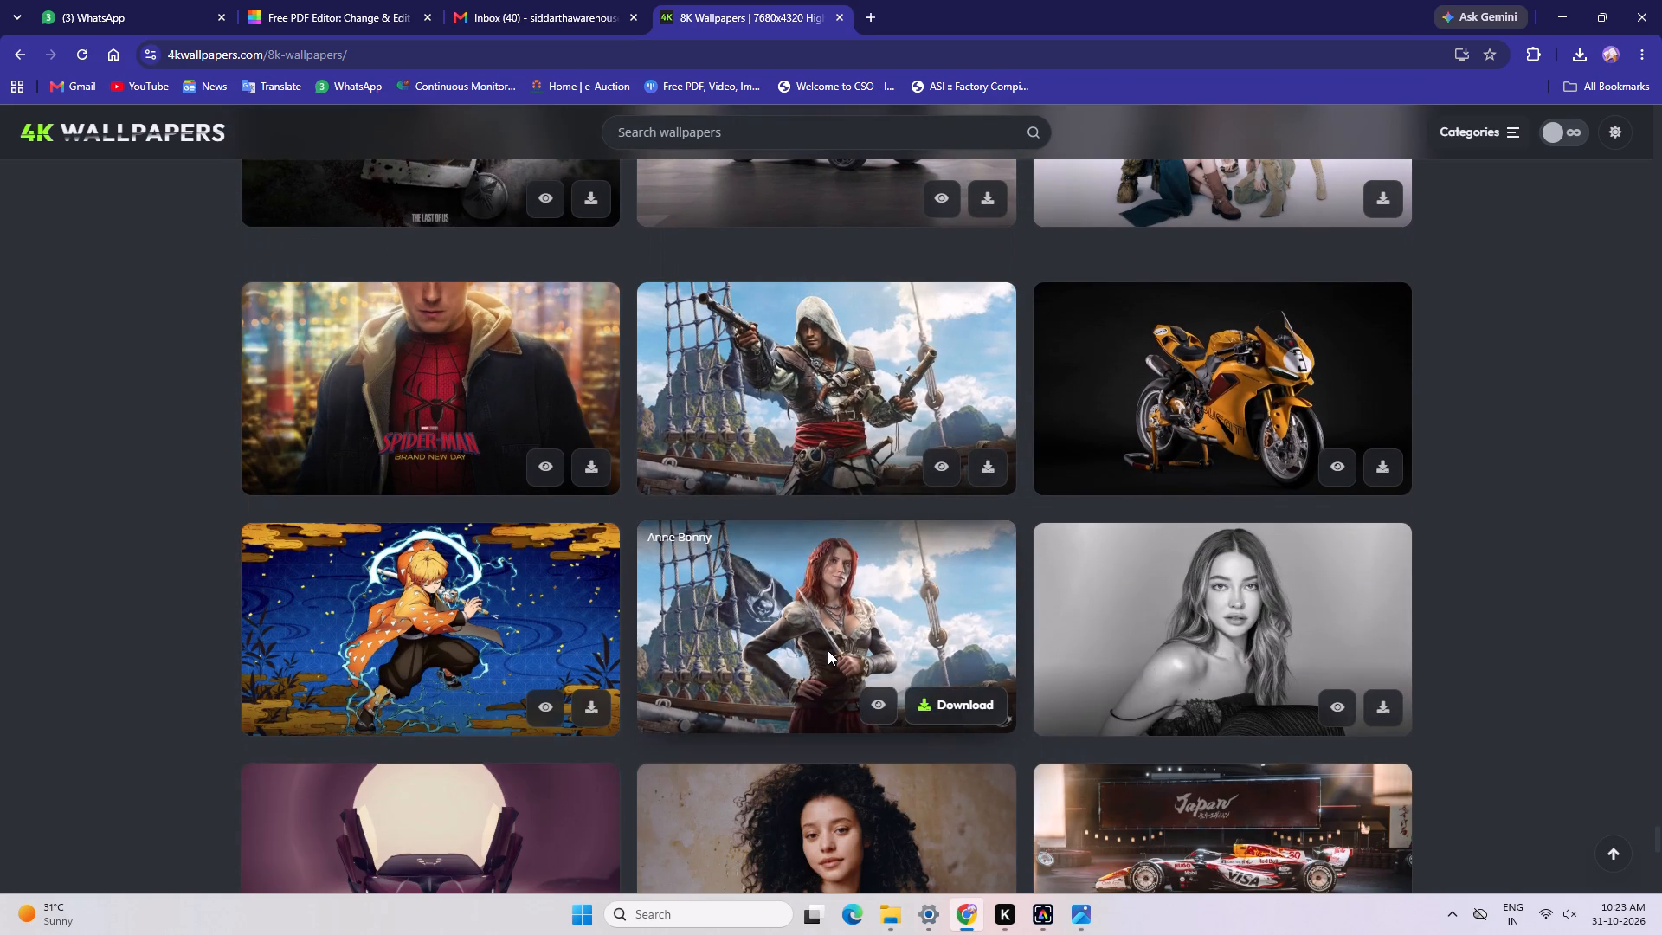
scroll(861, 632, down, 4)
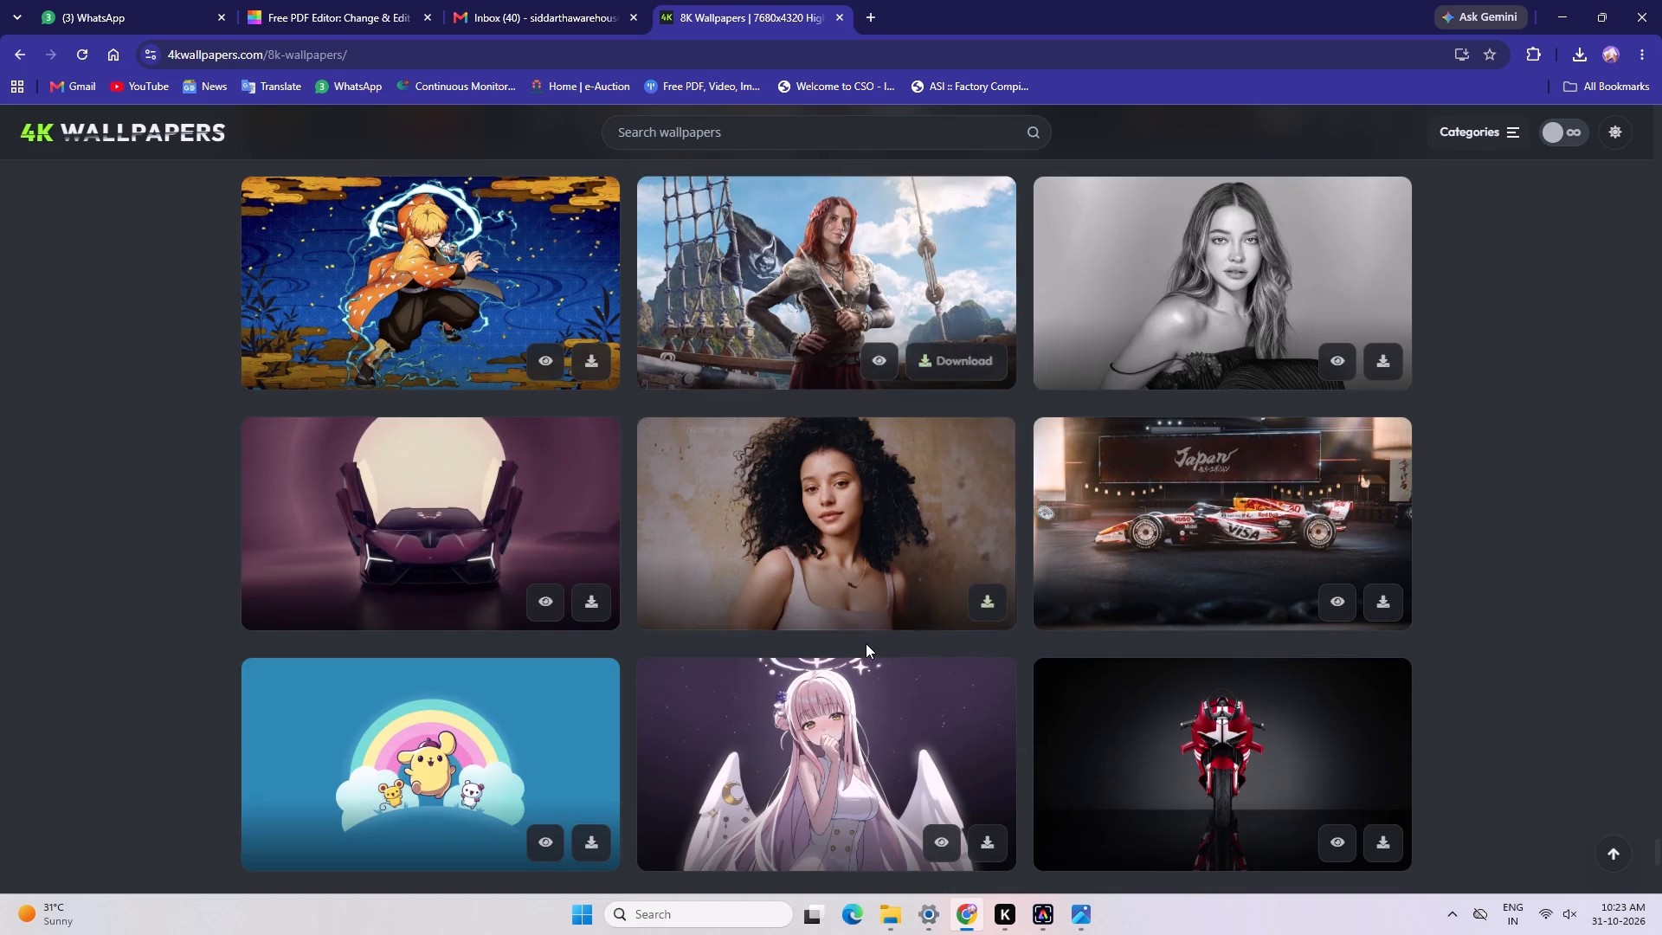
scroll(1295, 517, down, 2)
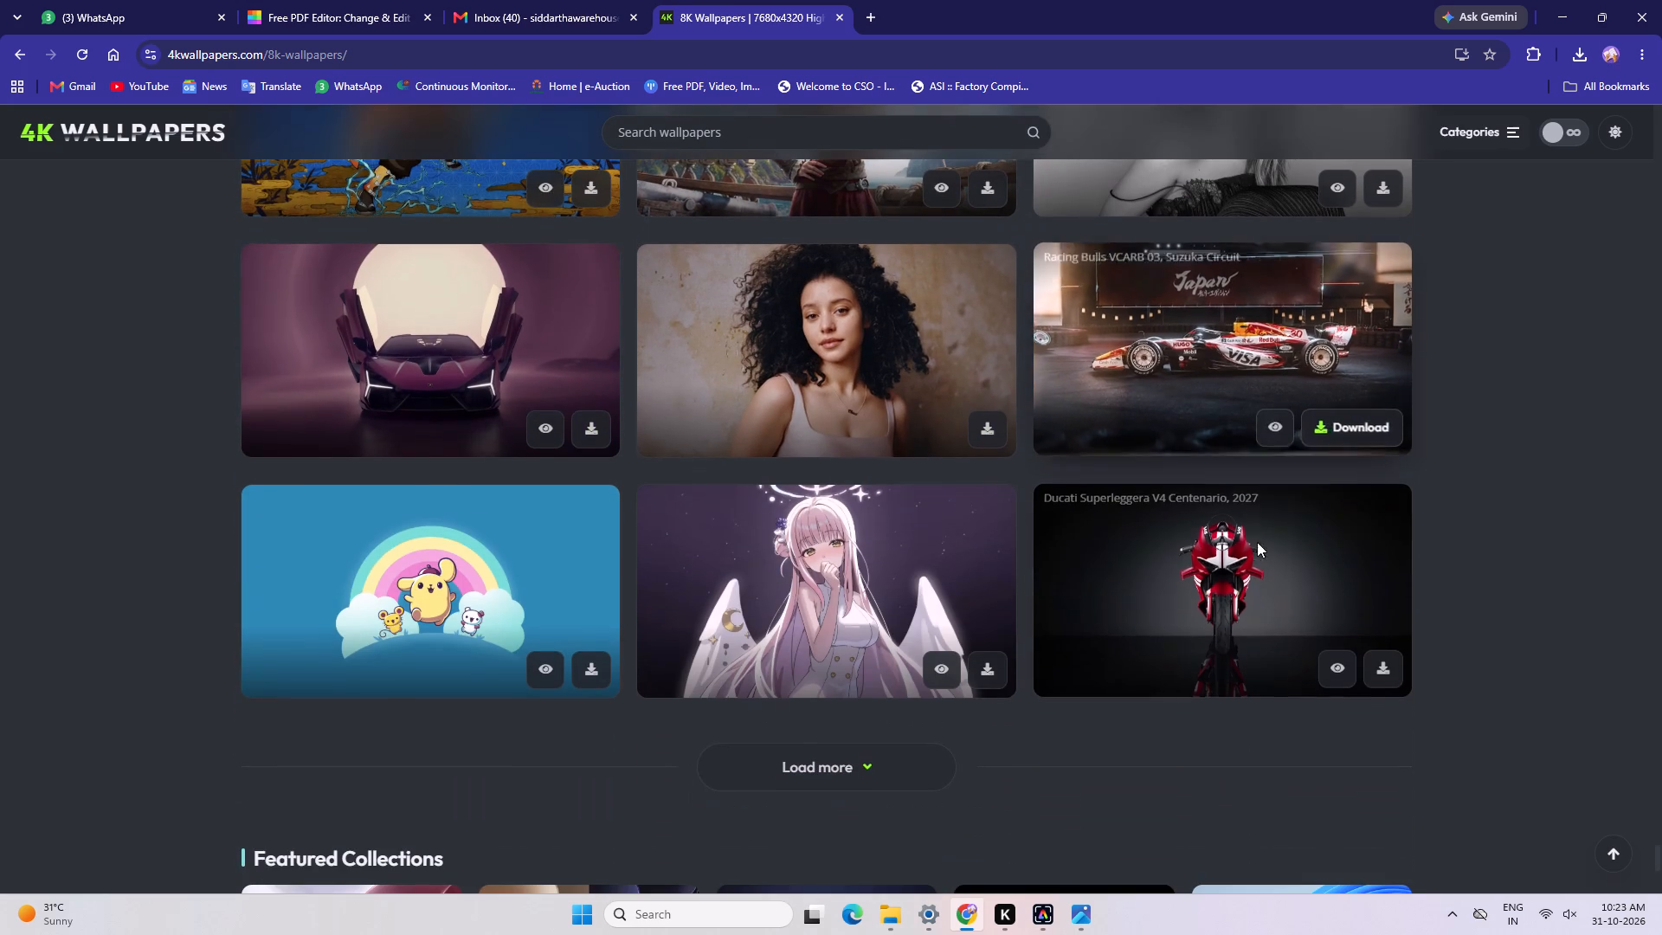
Load a further batch of 8K wallpapers and examine the new thumbnails down to the Featured Collections section.
click(873, 763)
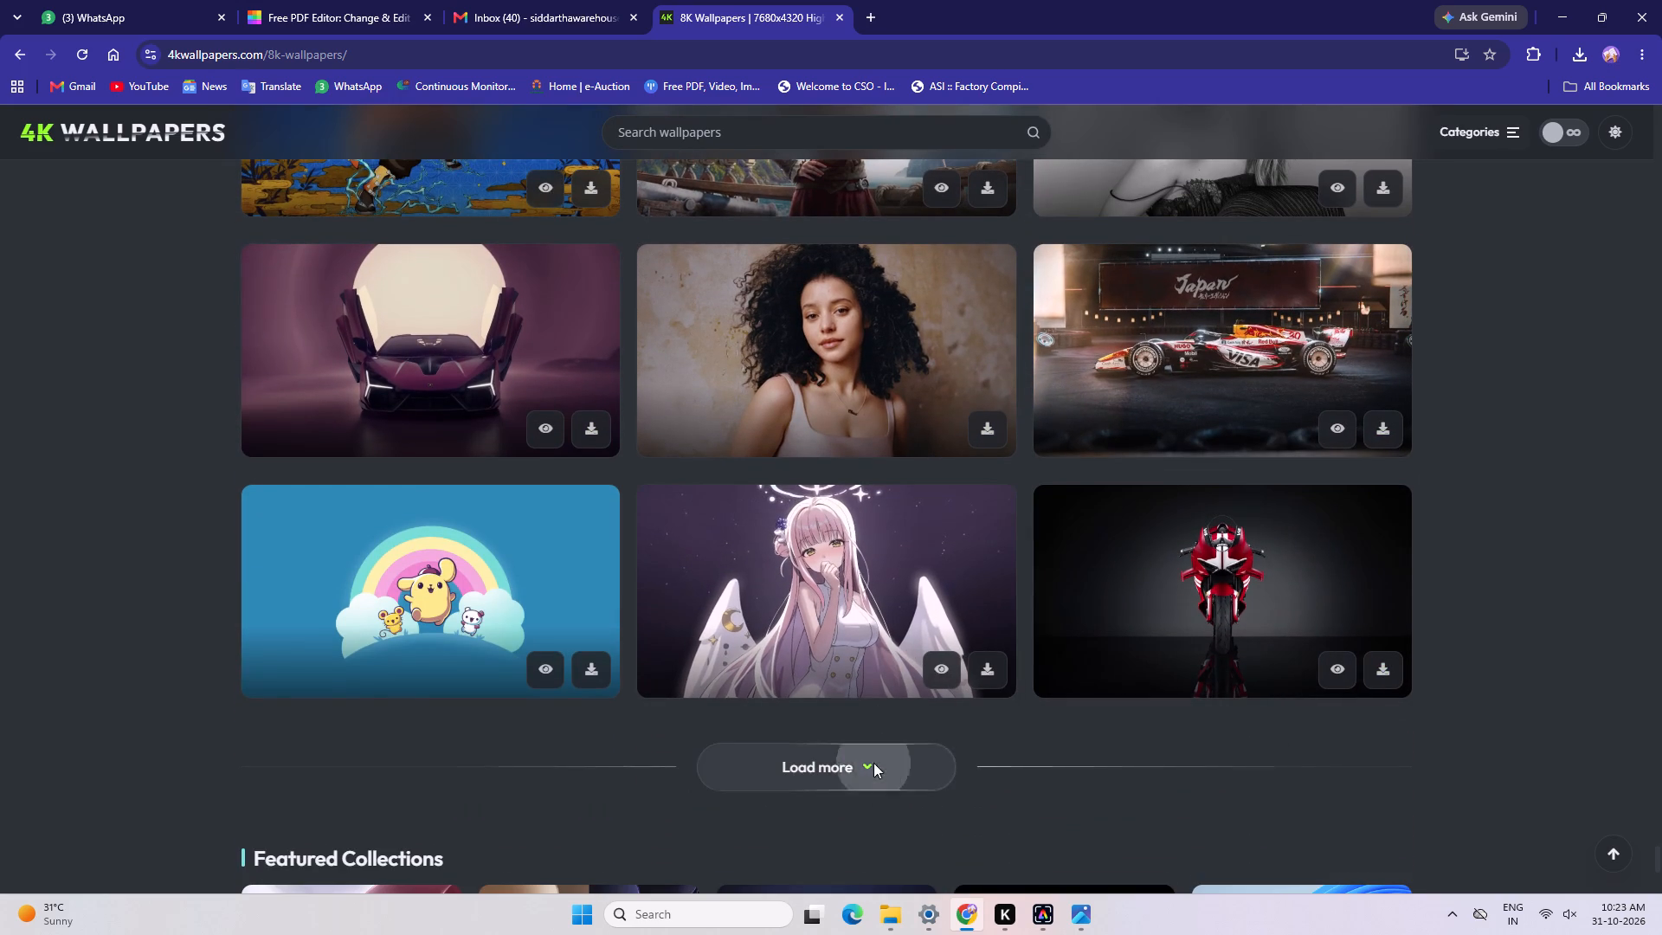
scroll(635, 559, down, 4)
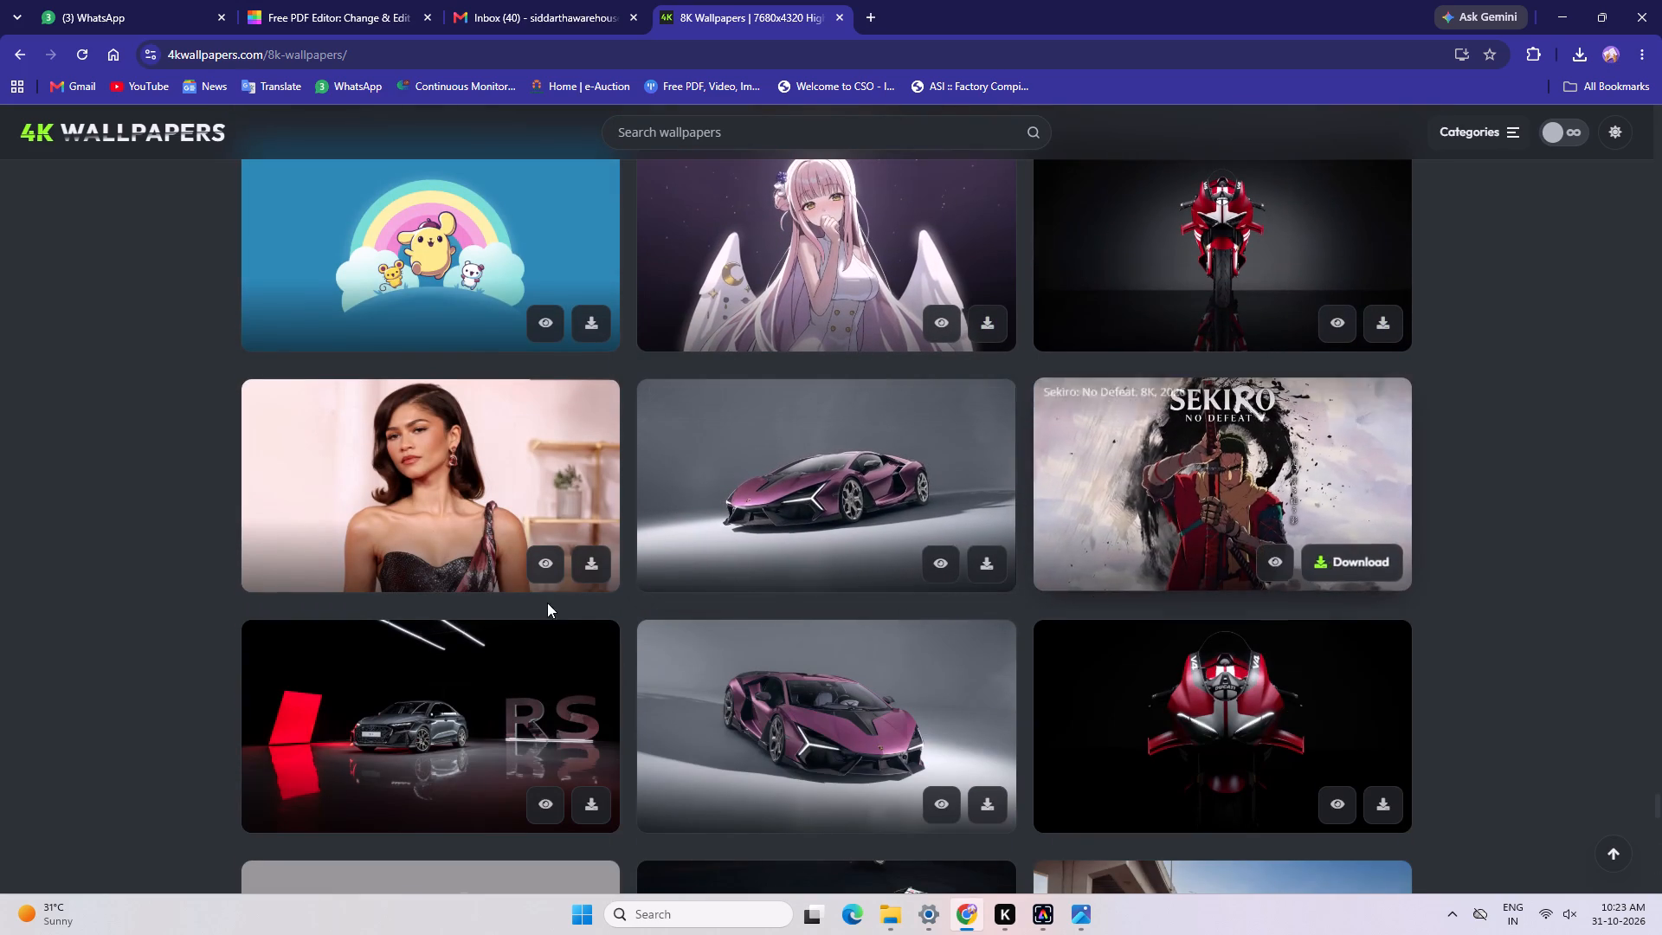
scroll(1130, 629, down, 3)
scroll(557, 560, down, 3)
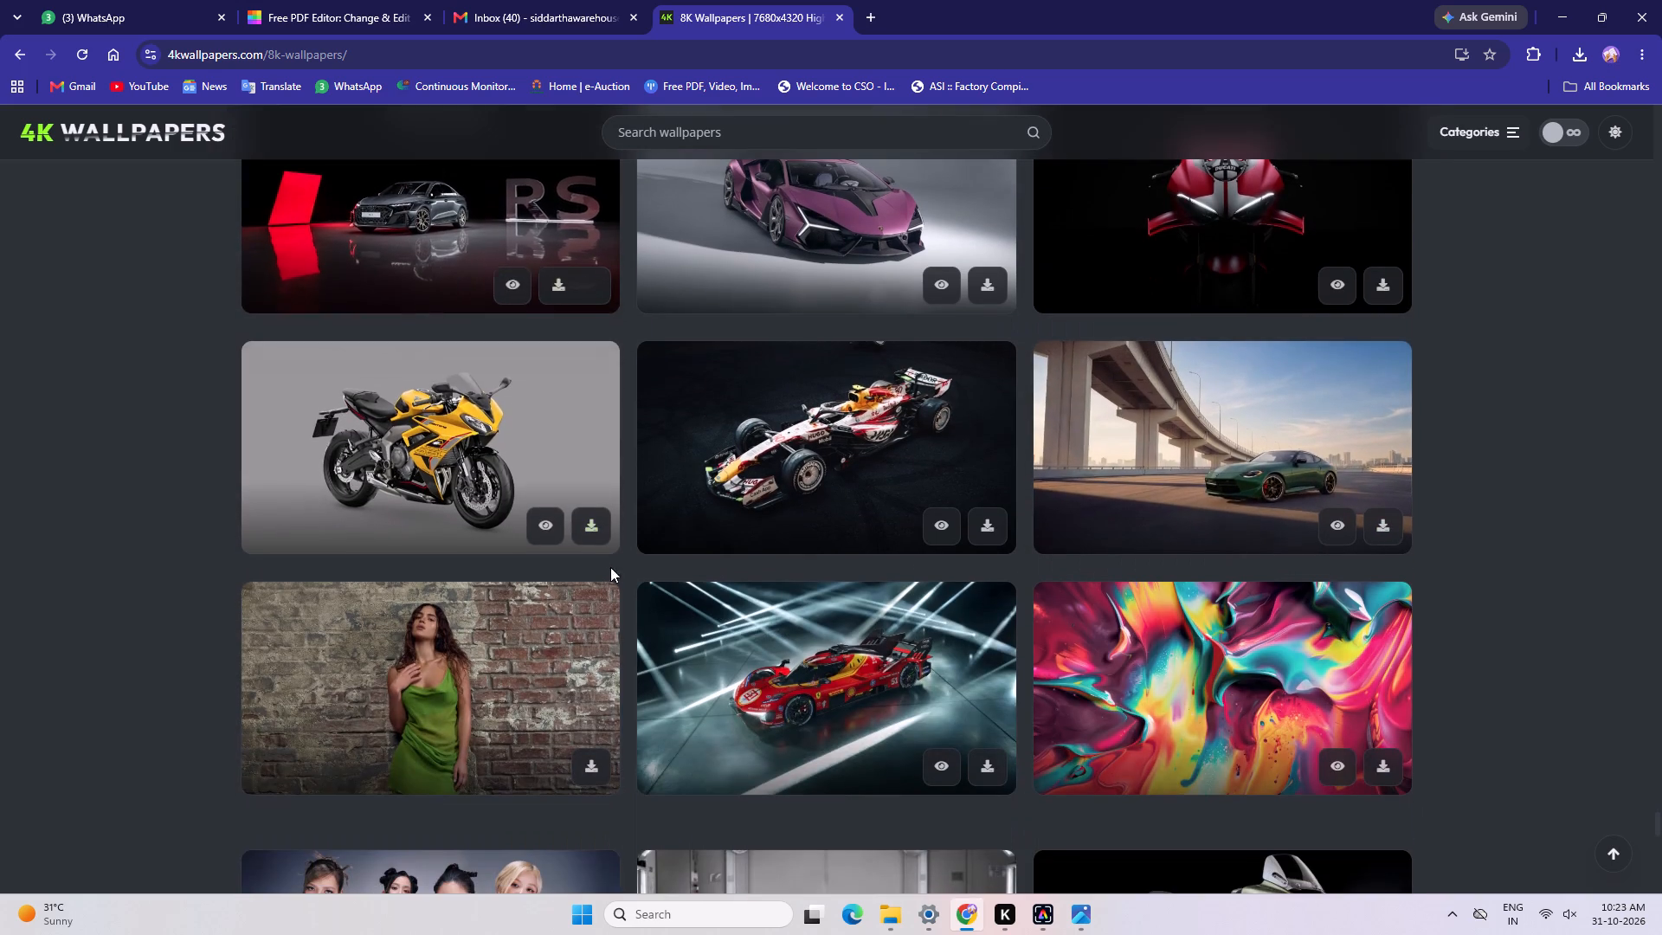
scroll(980, 573, down, 4)
scroll(607, 647, down, 4)
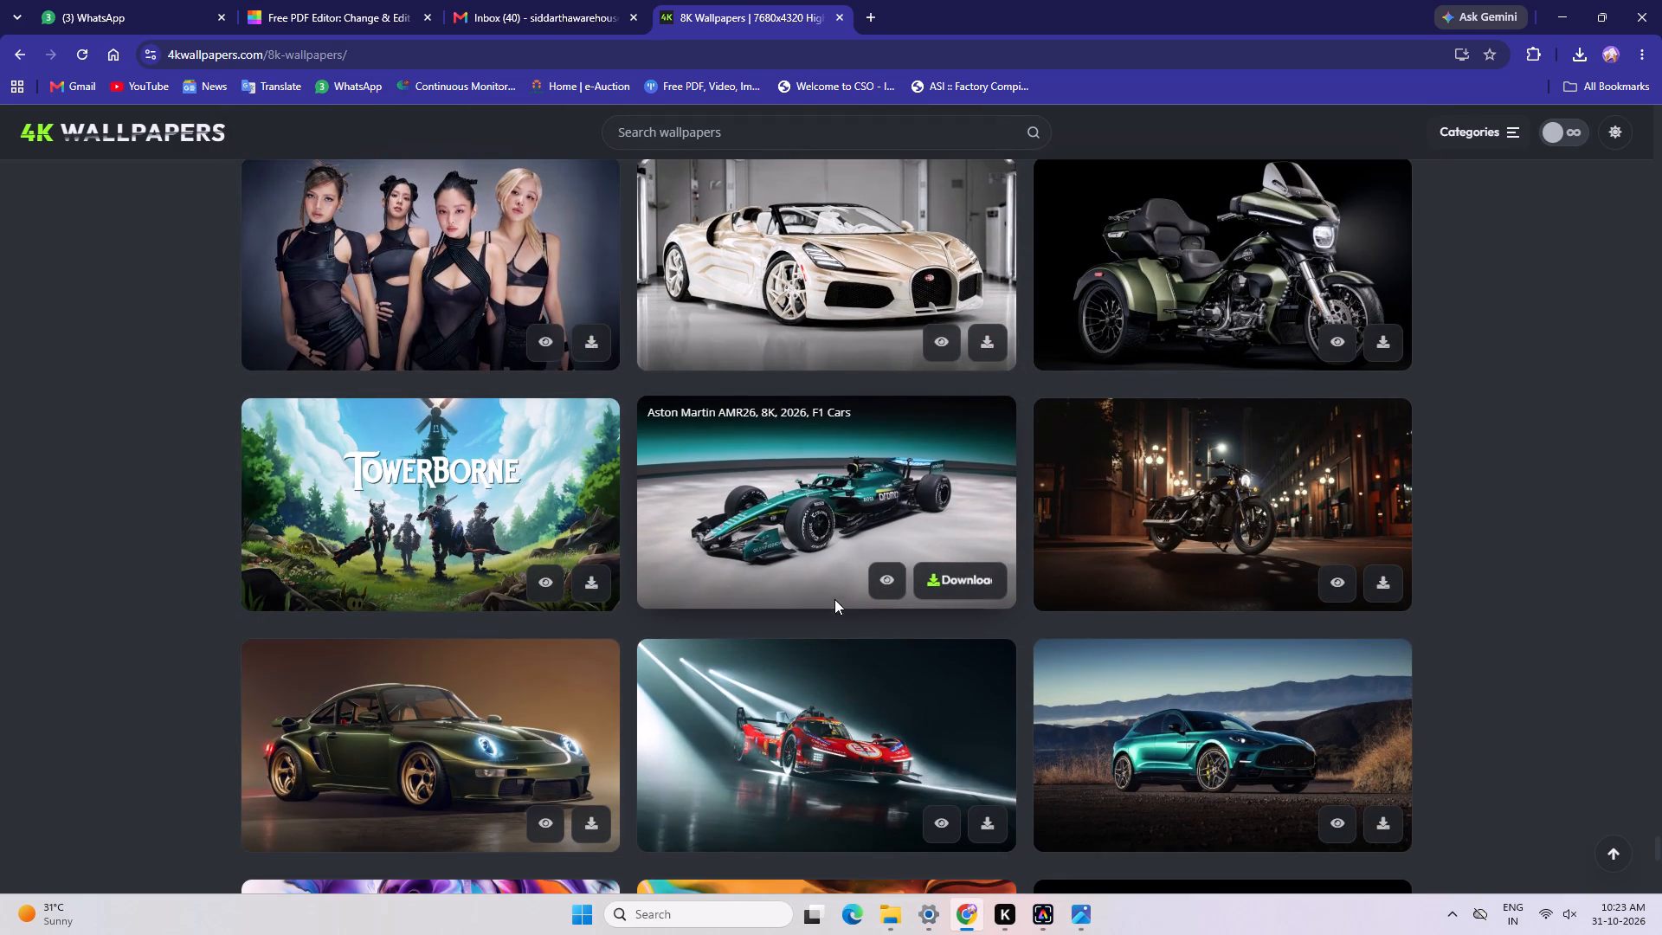
scroll(950, 564, down, 7)
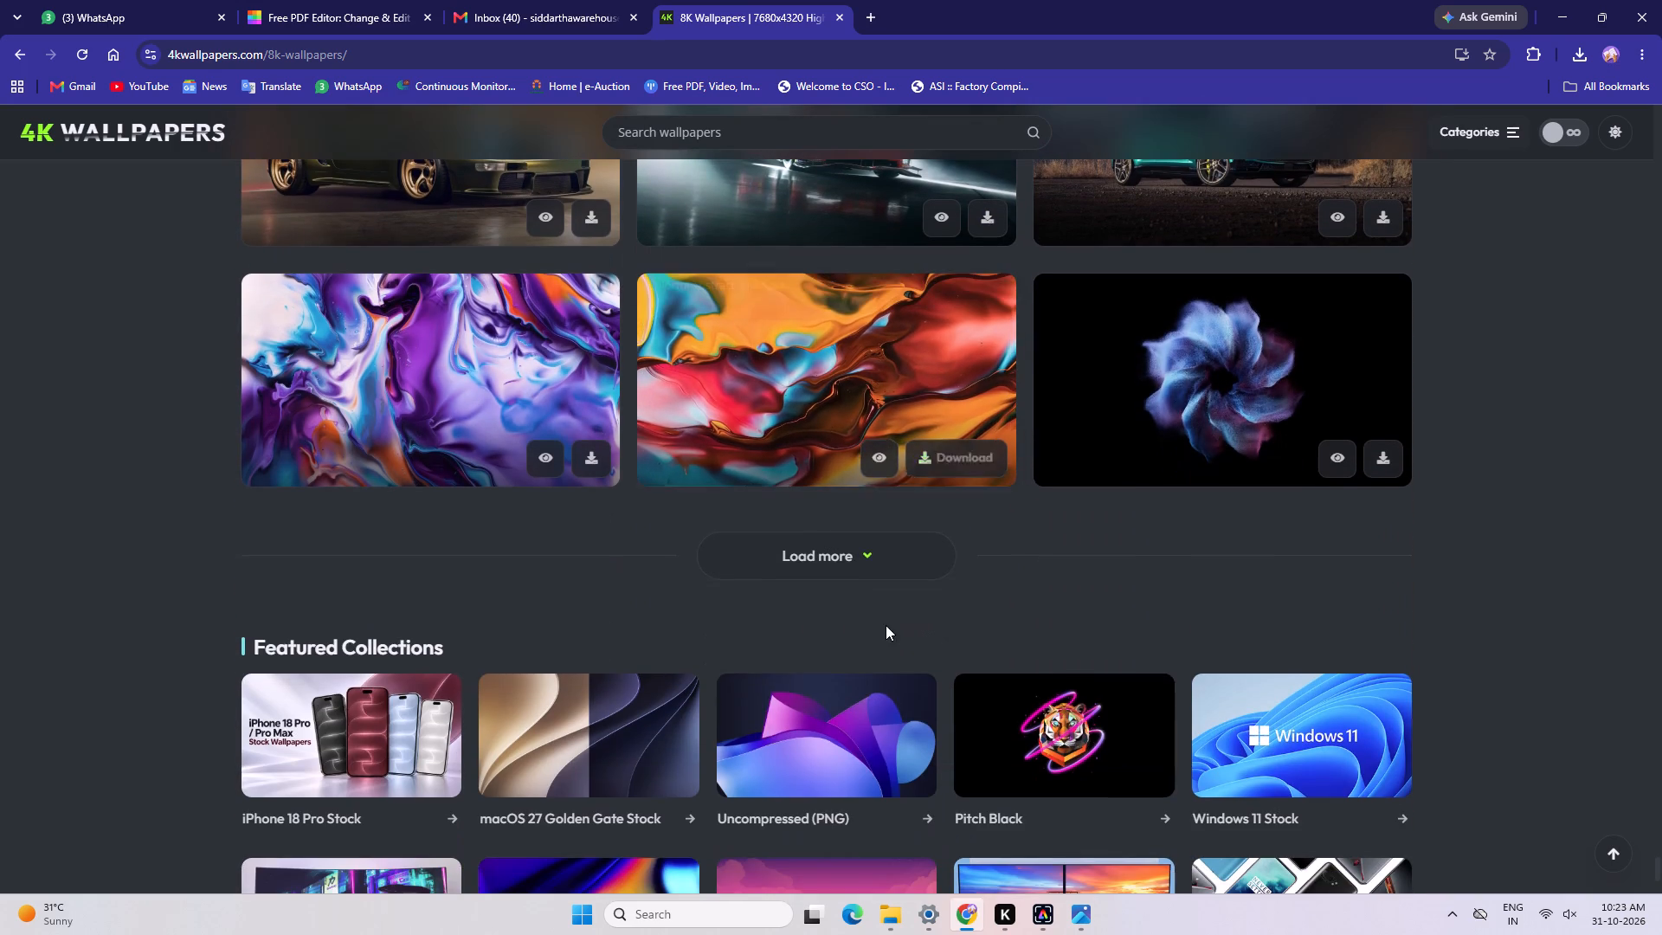
Load another batch of 8K wallpapers and look through the new thumbnails down to the end of the list.
click(886, 551)
scroll(936, 568, down, 4)
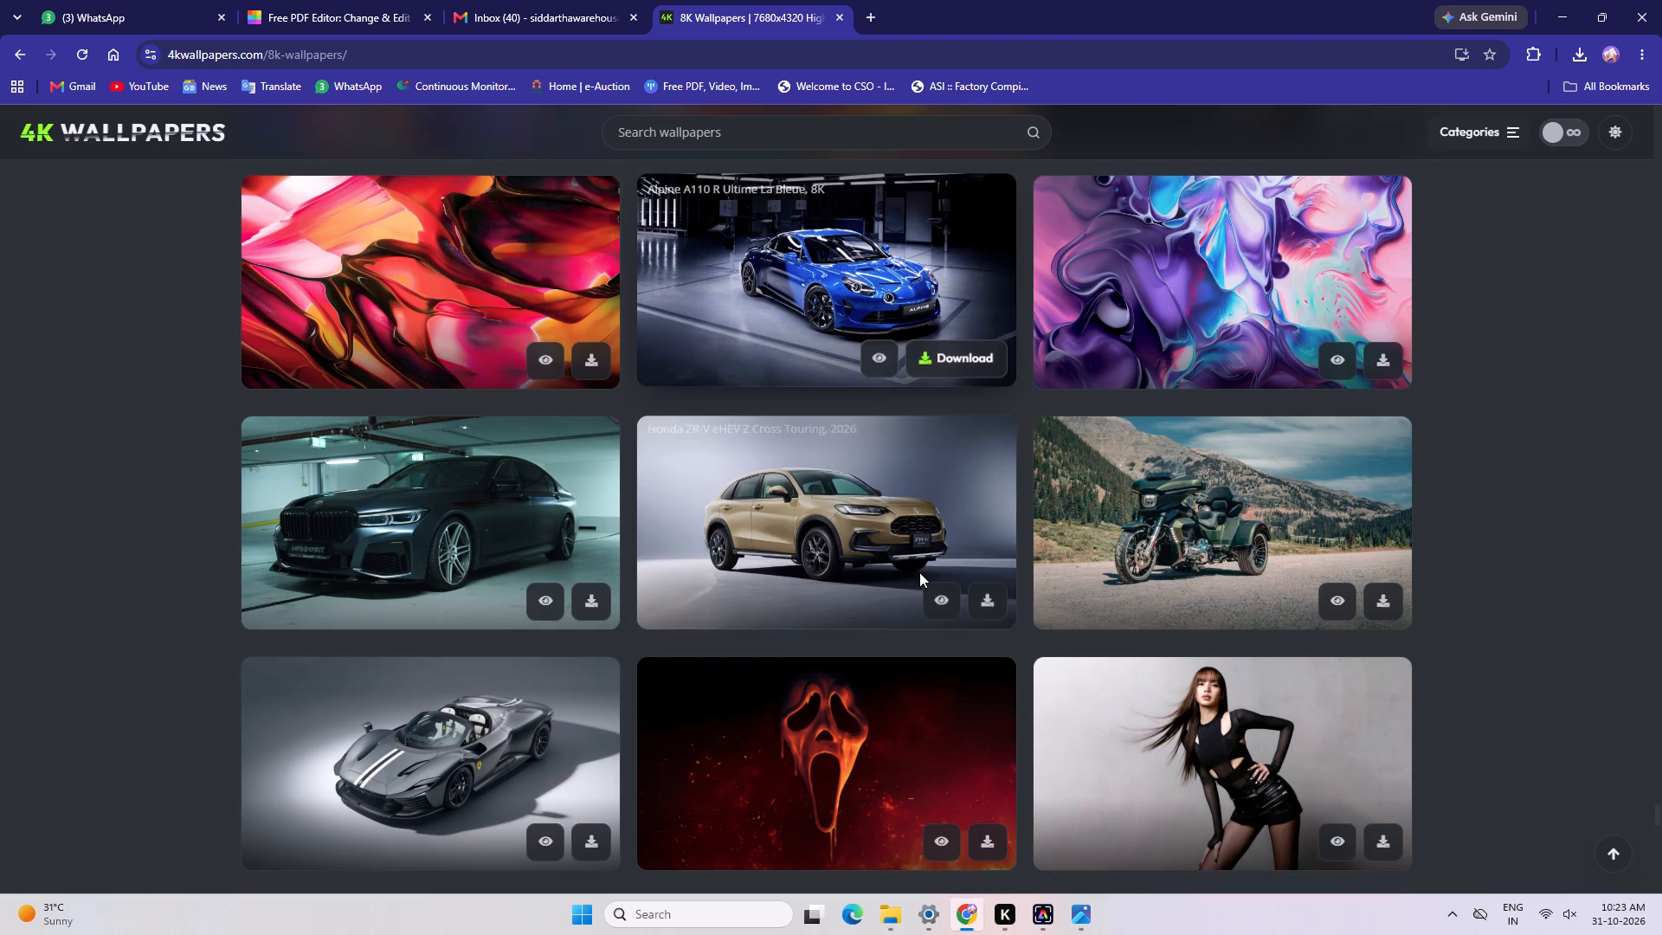
scroll(951, 565, down, 8)
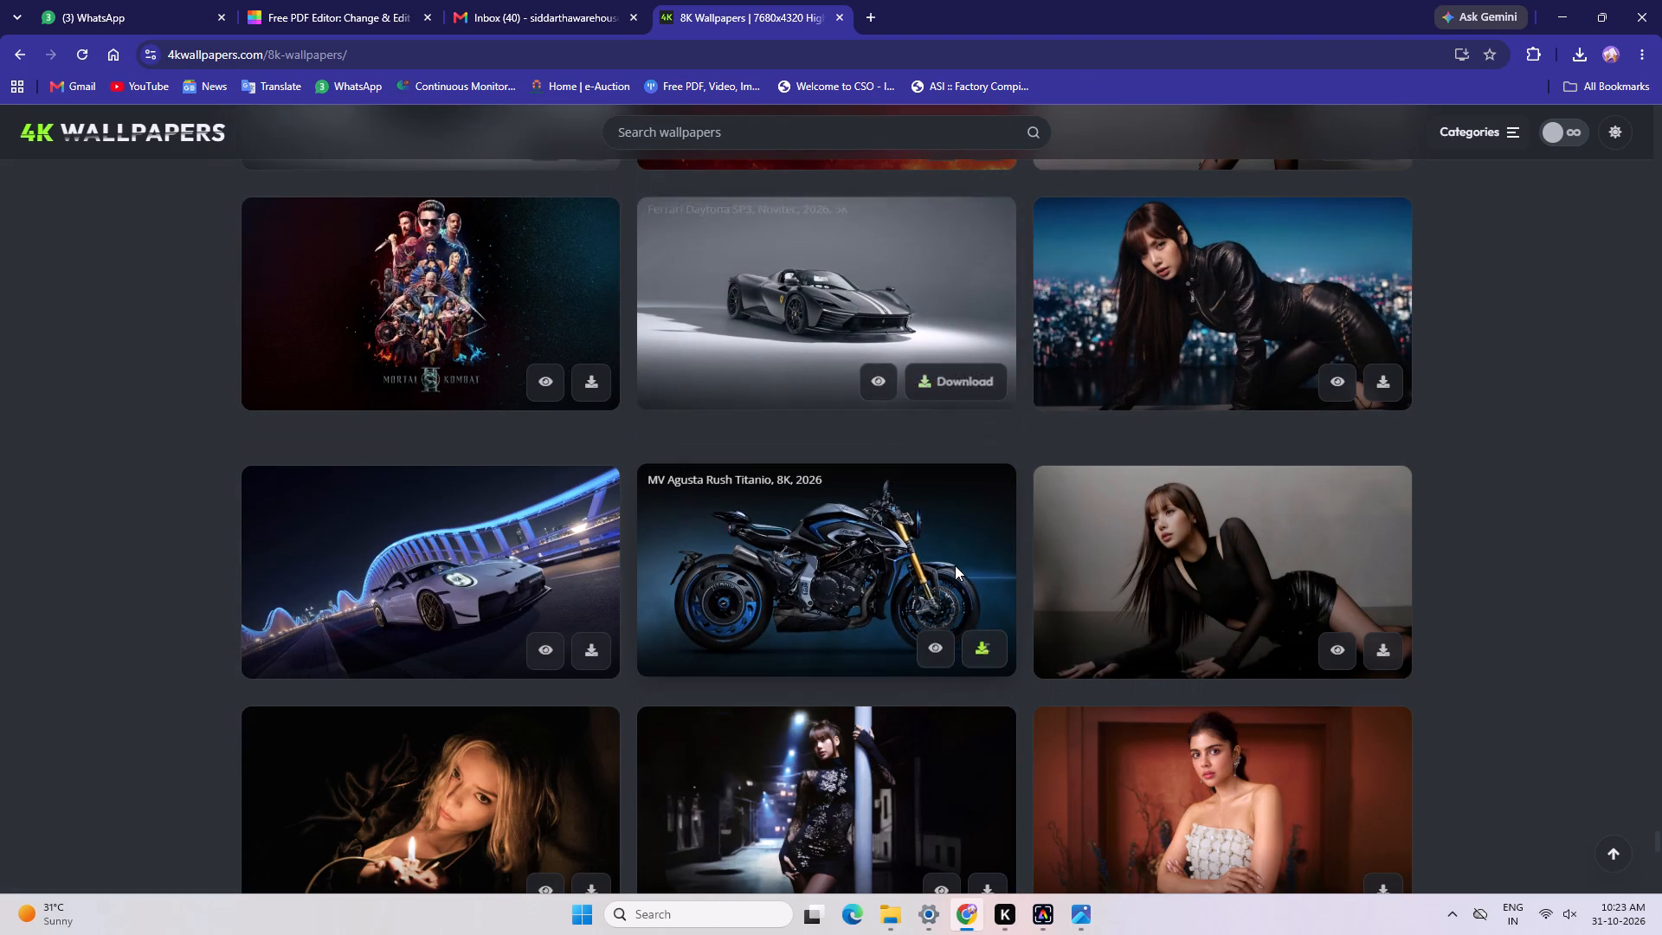
scroll(1035, 515, down, 5)
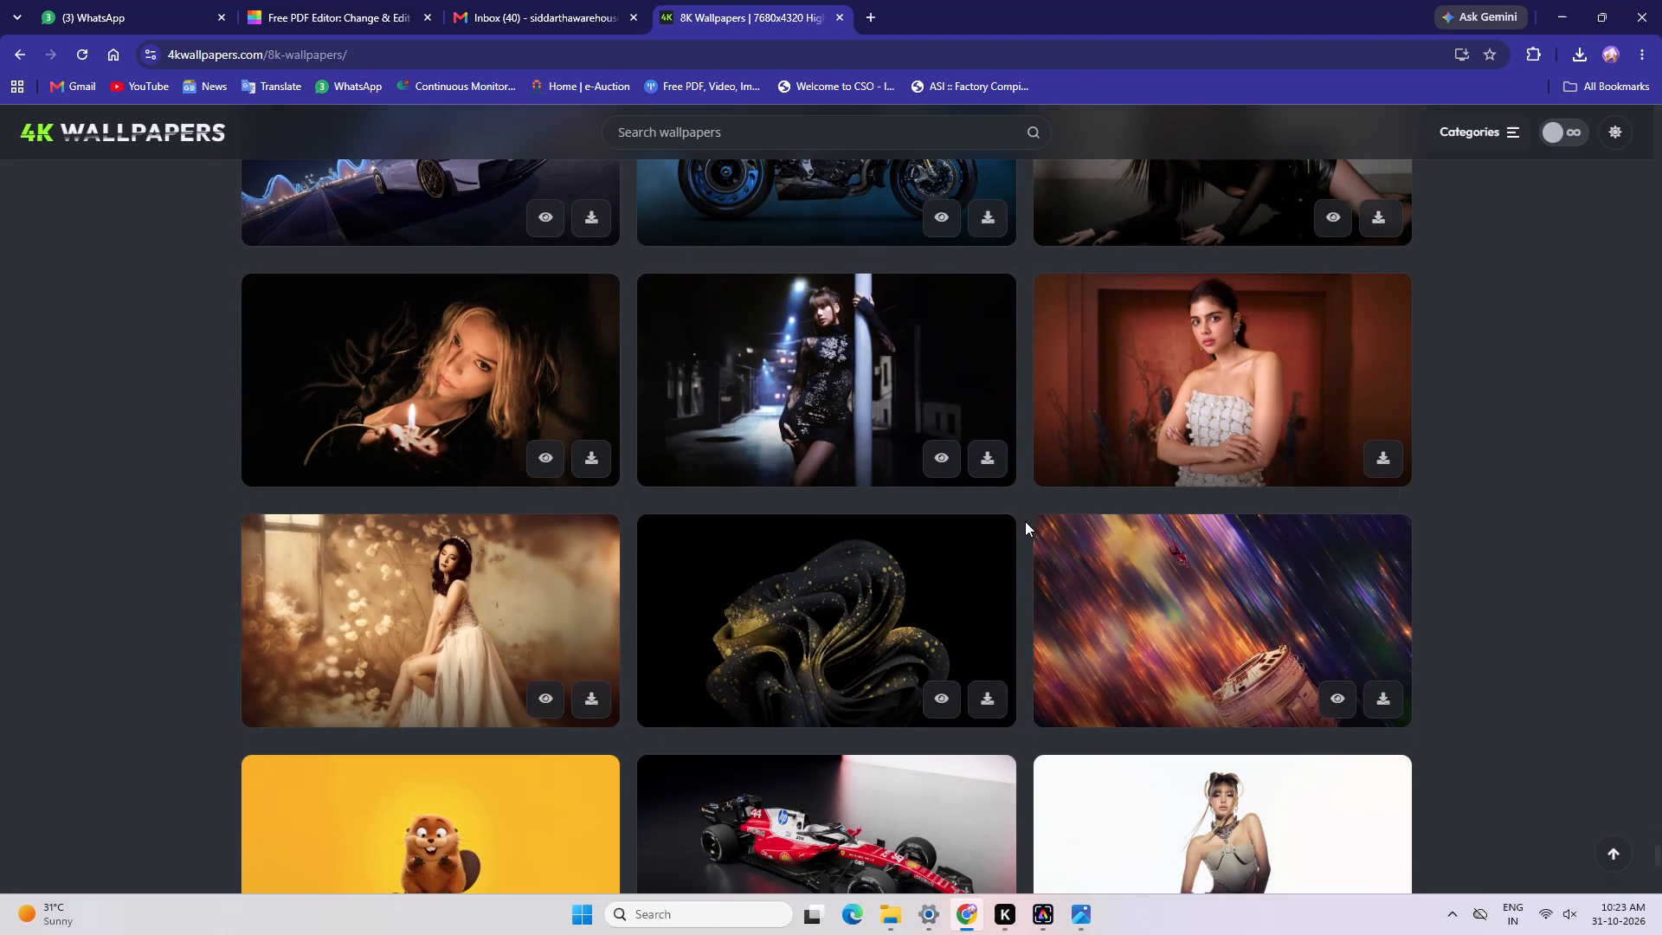
scroll(1019, 522, down, 4)
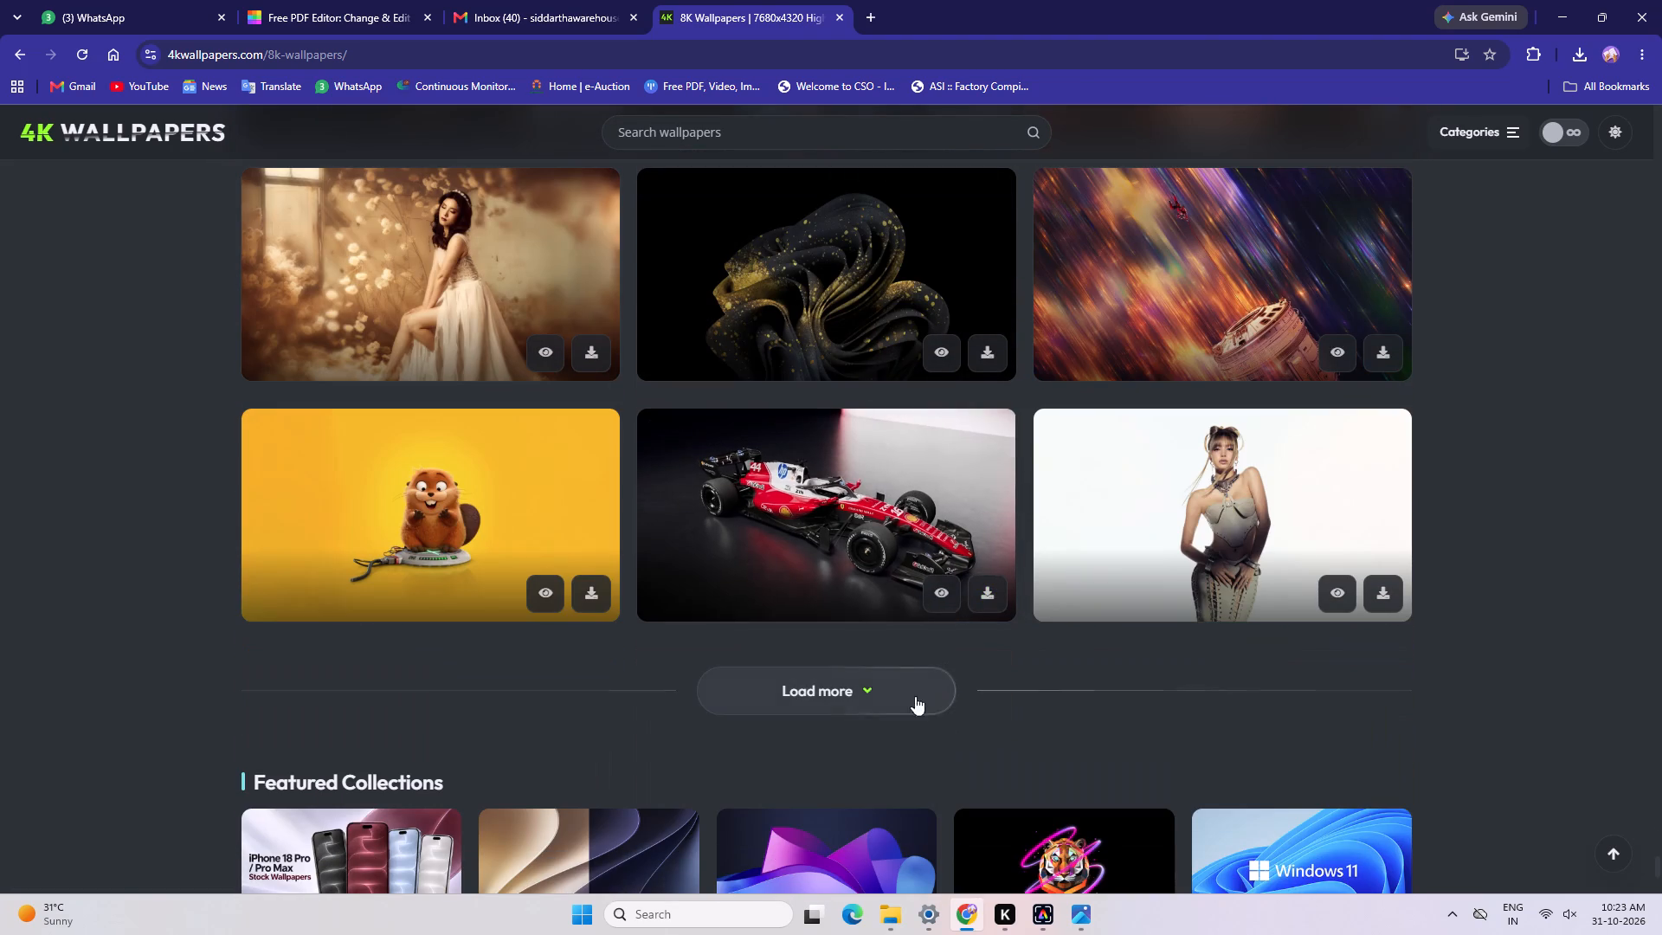
Load the following batch of 8K wallpapers and examine its thumbnails, going back briefly to the mountain and Bentley wallpapers.
click(860, 652)
click(857, 683)
scroll(840, 550, down, 5)
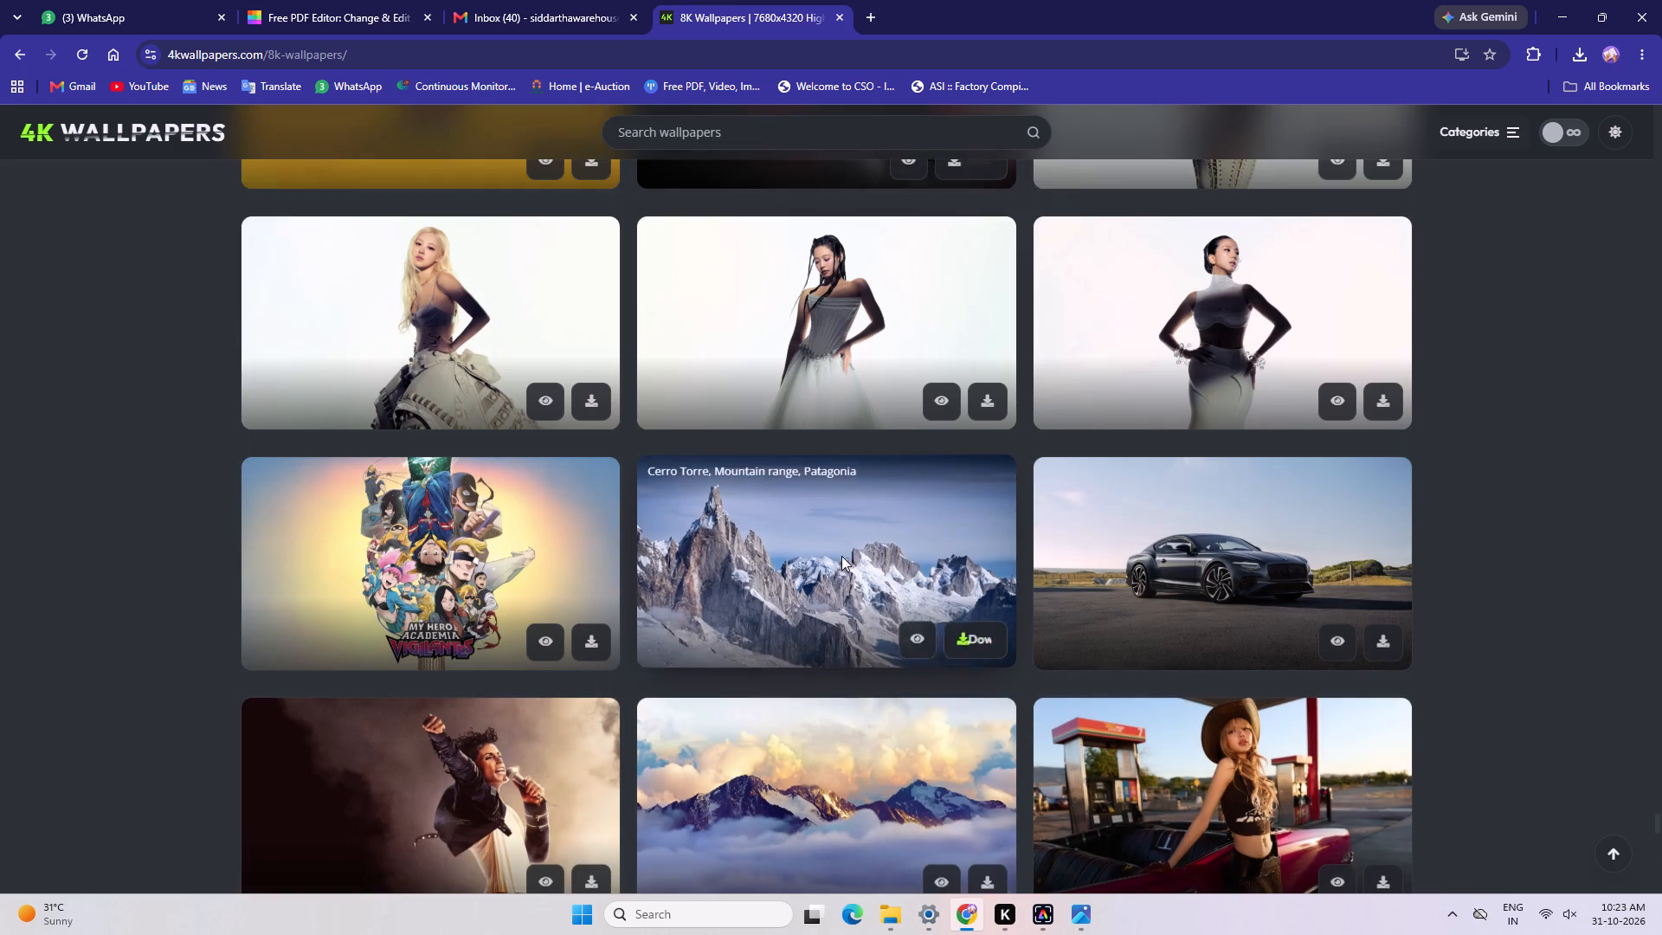
scroll(842, 555, down, 4)
scroll(857, 552, up, 3)
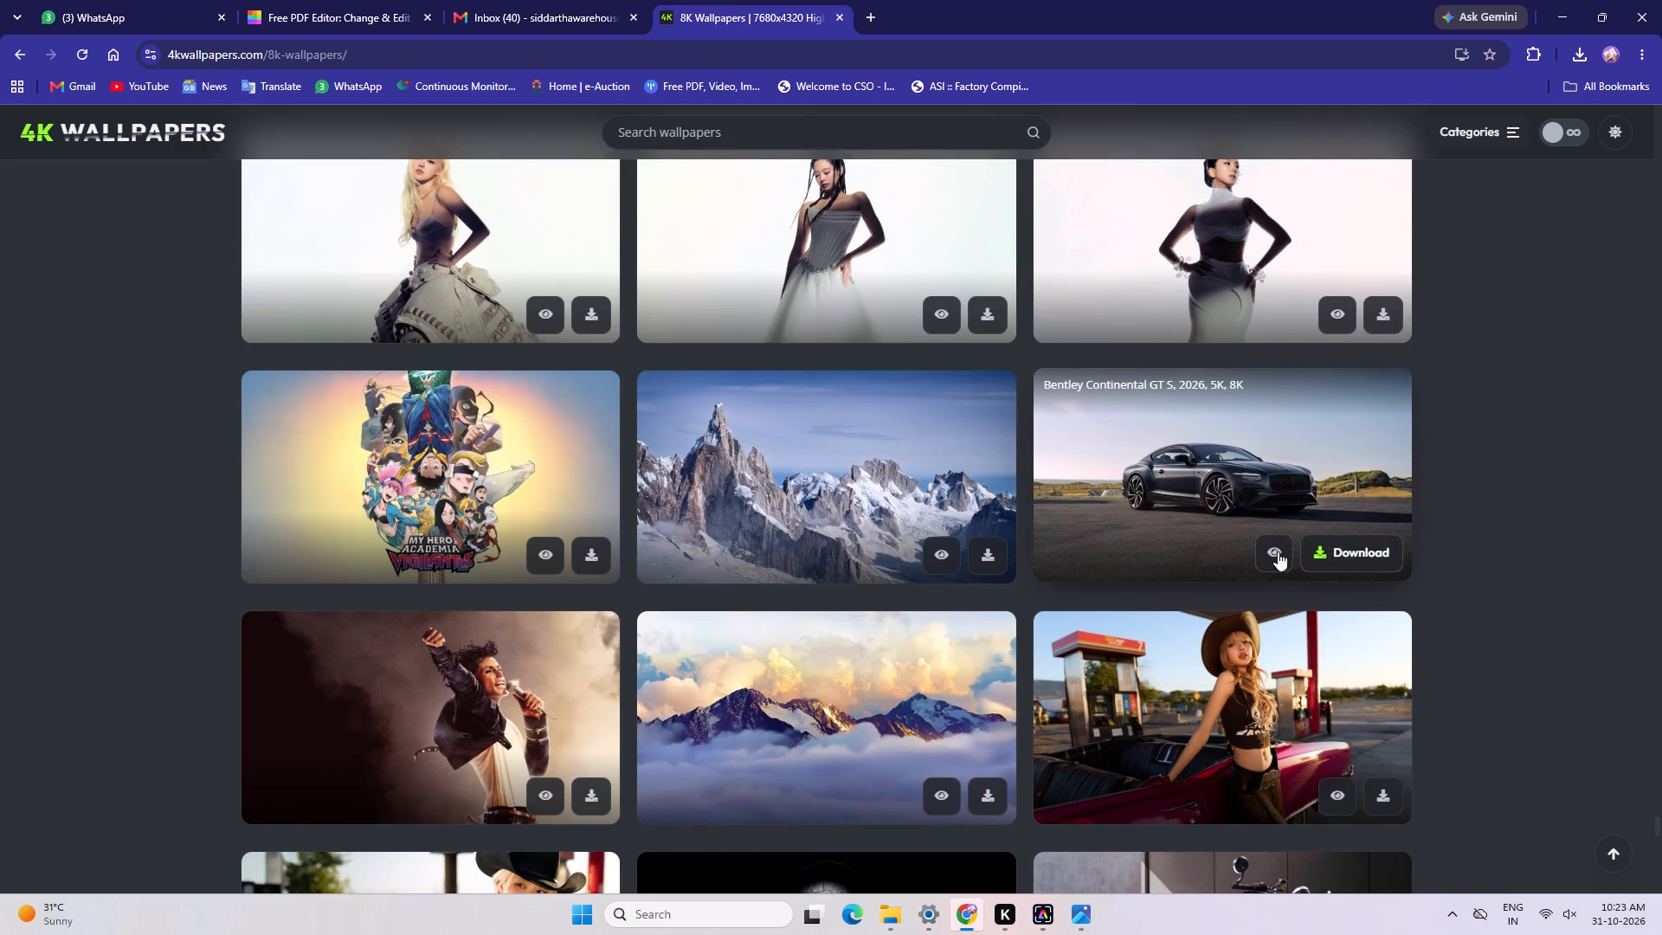
scroll(1000, 635, down, 4)
scroll(896, 632, down, 4)
scroll(819, 629, down, 4)
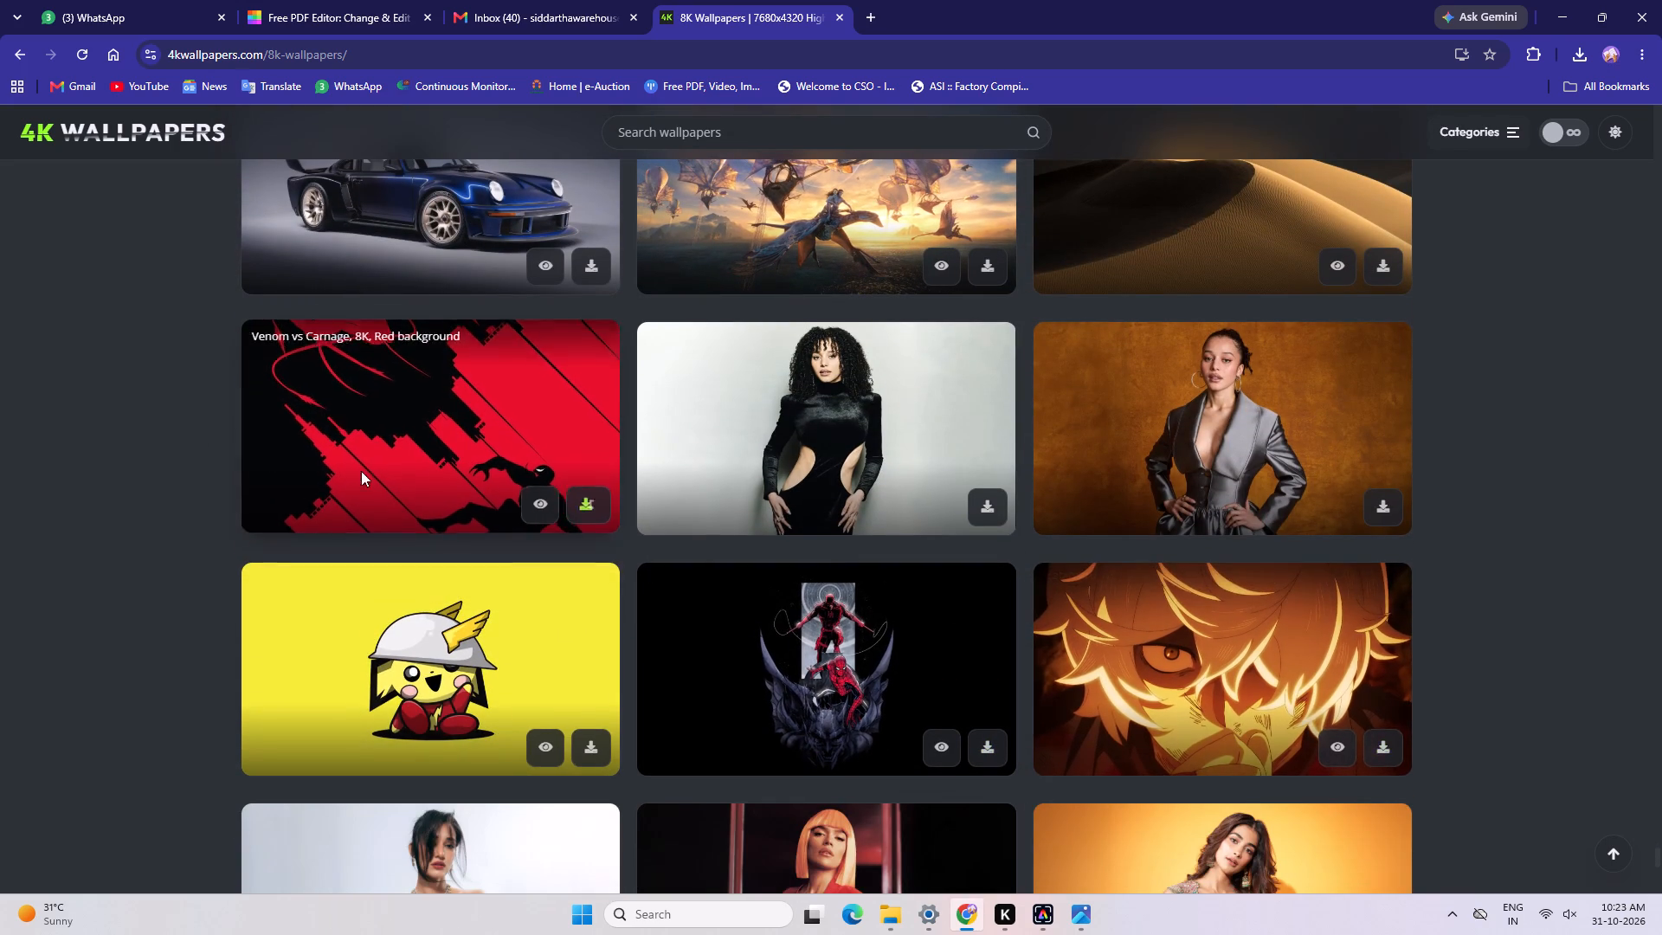
scroll(757, 574, down, 4)
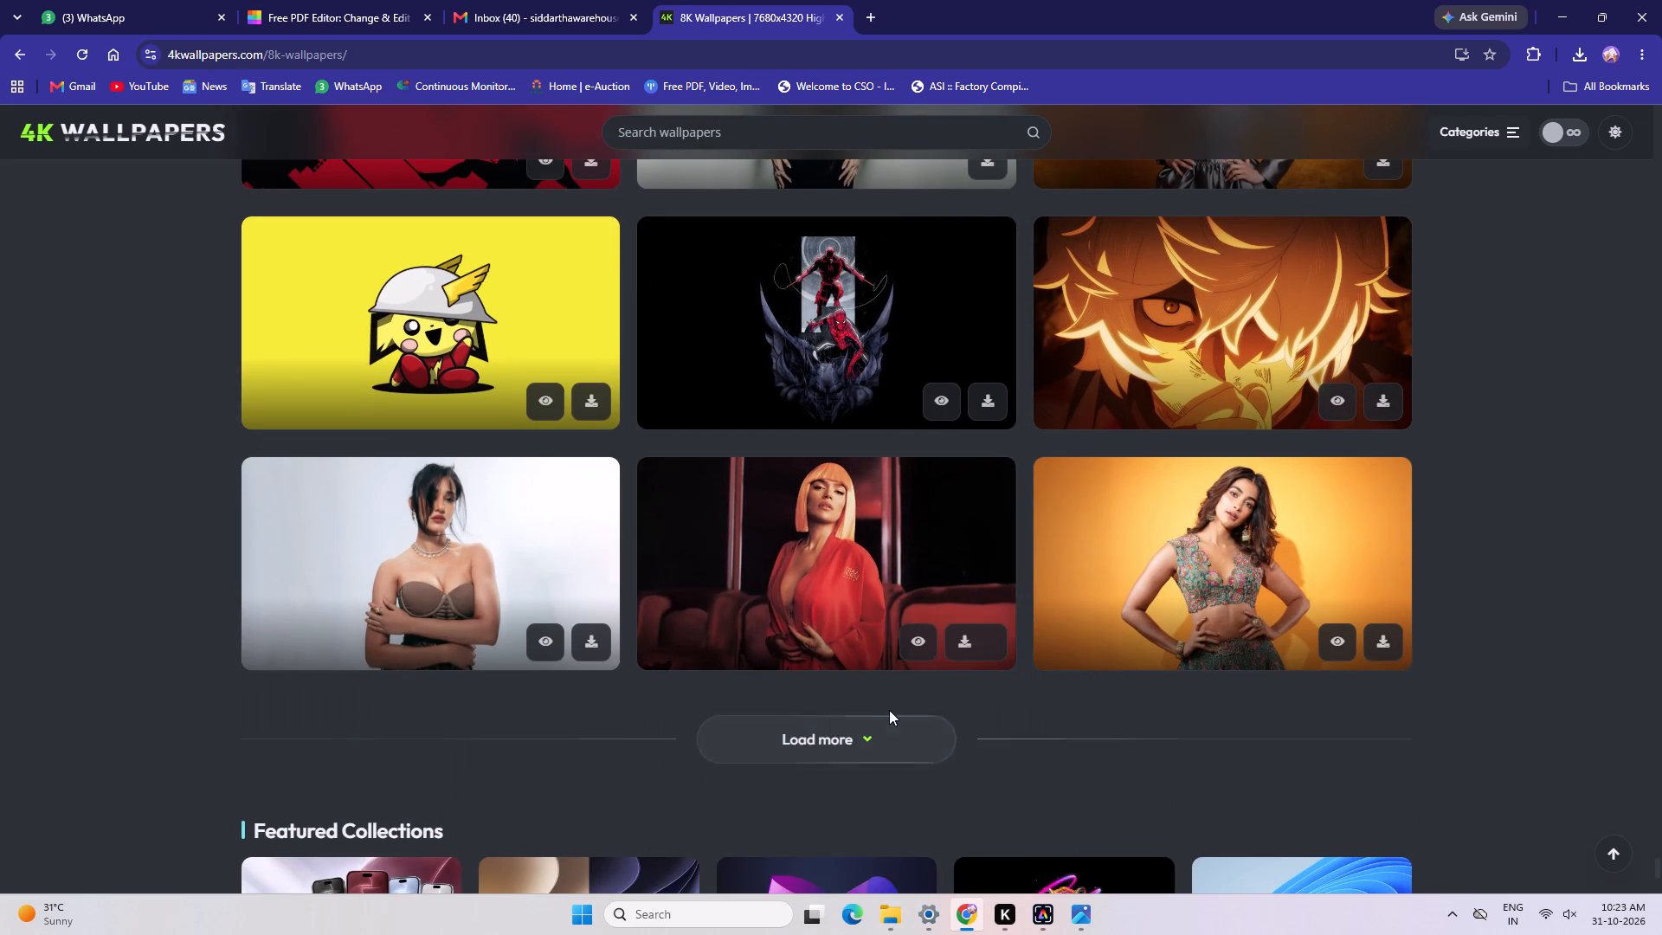
Load one more batch of 8K wallpapers and look through its thumbnails down to the Featured Collections section.
click(830, 738)
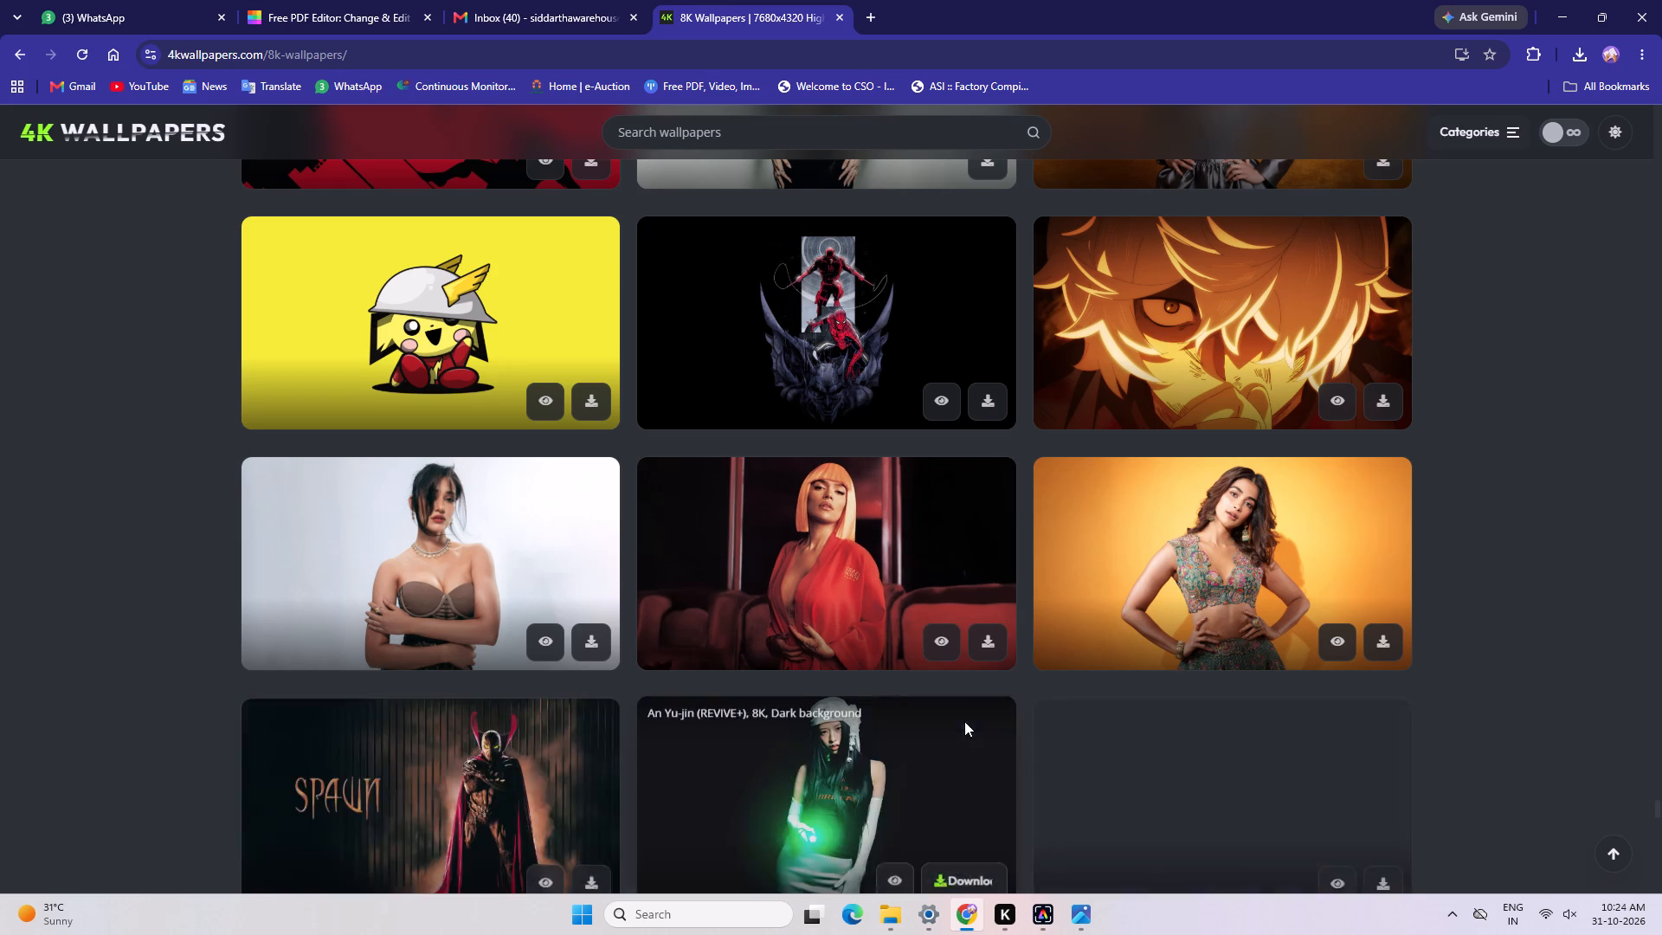
scroll(944, 713, down, 4)
scroll(674, 600, down, 2)
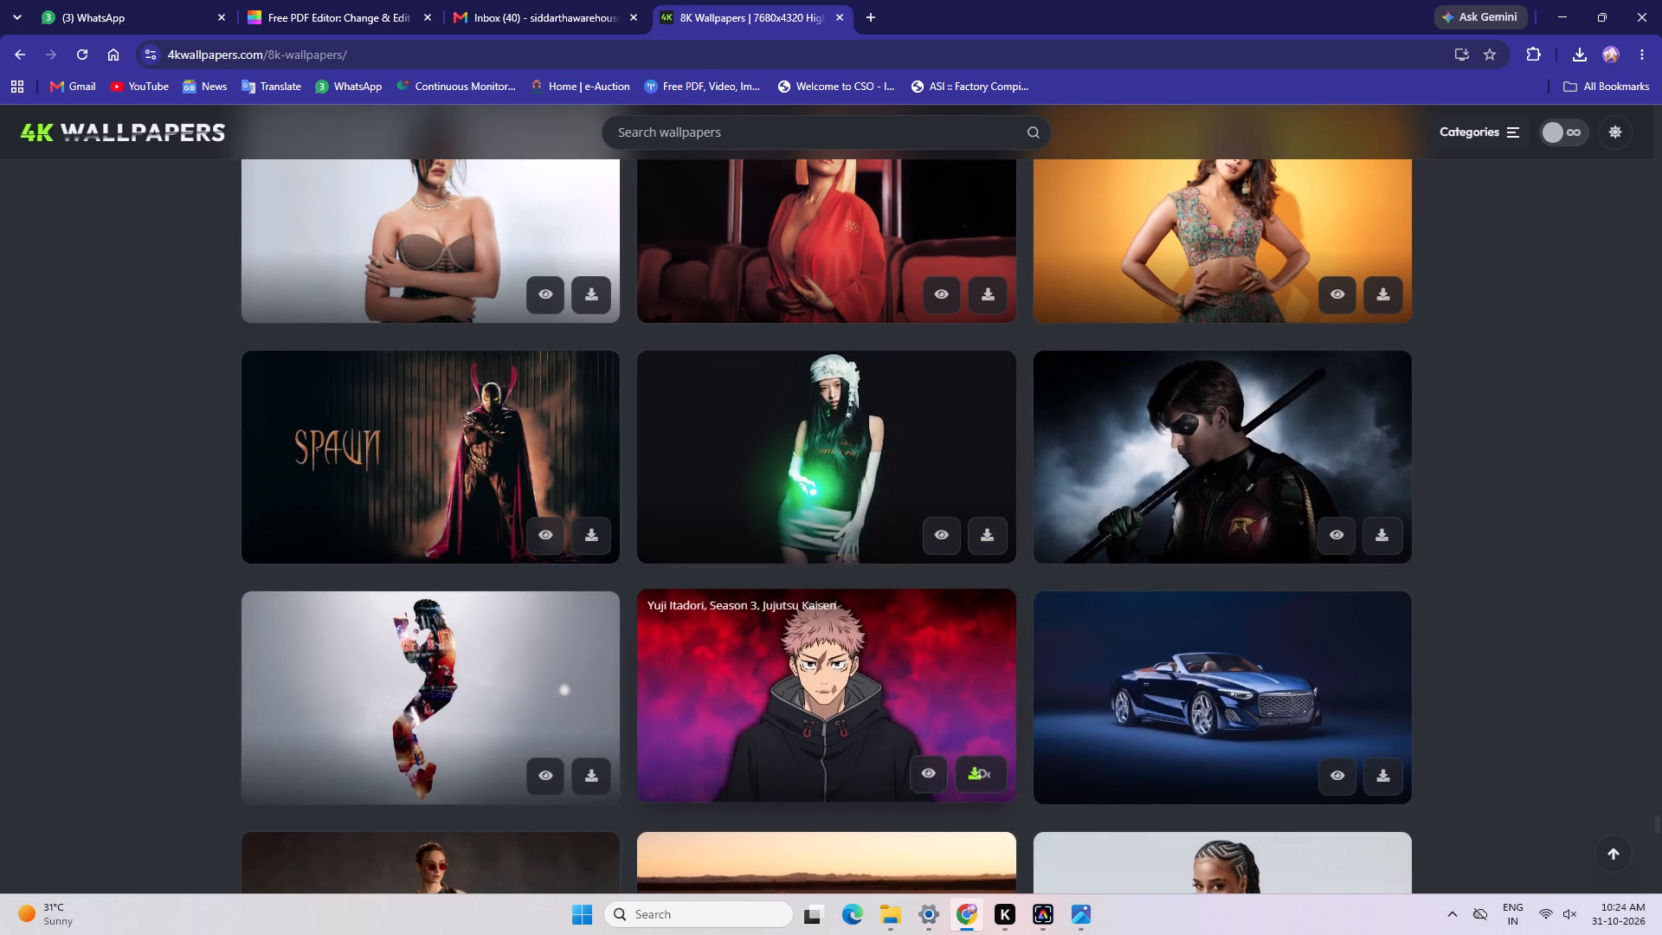
scroll(674, 603, down, 1)
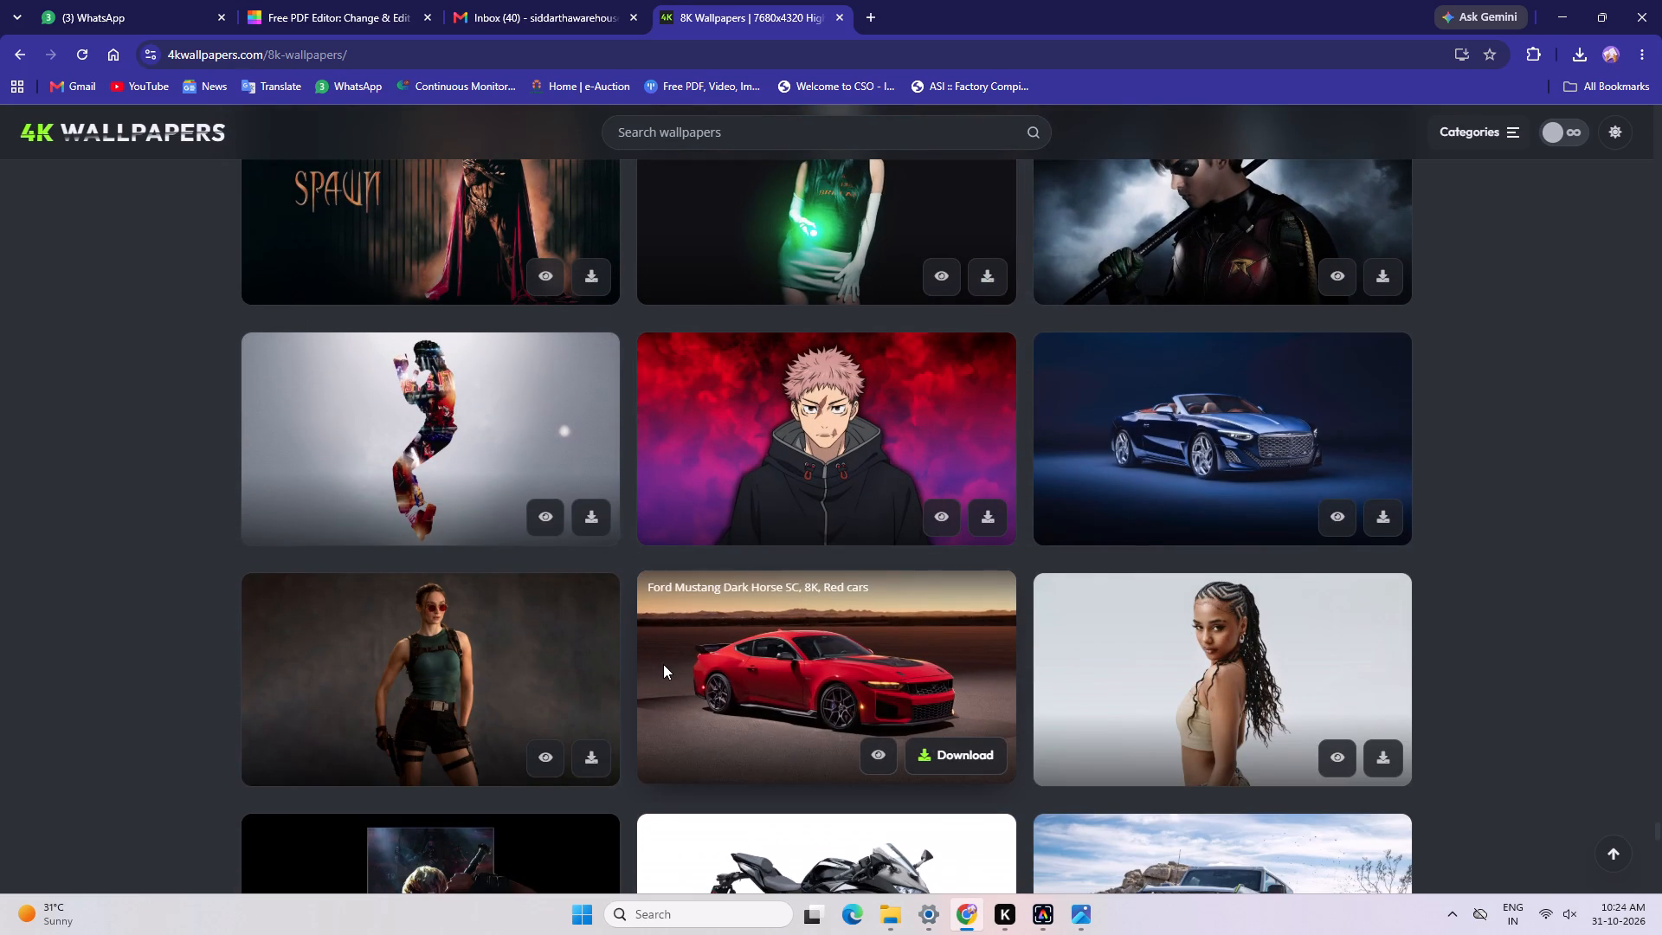
scroll(698, 654, down, 9)
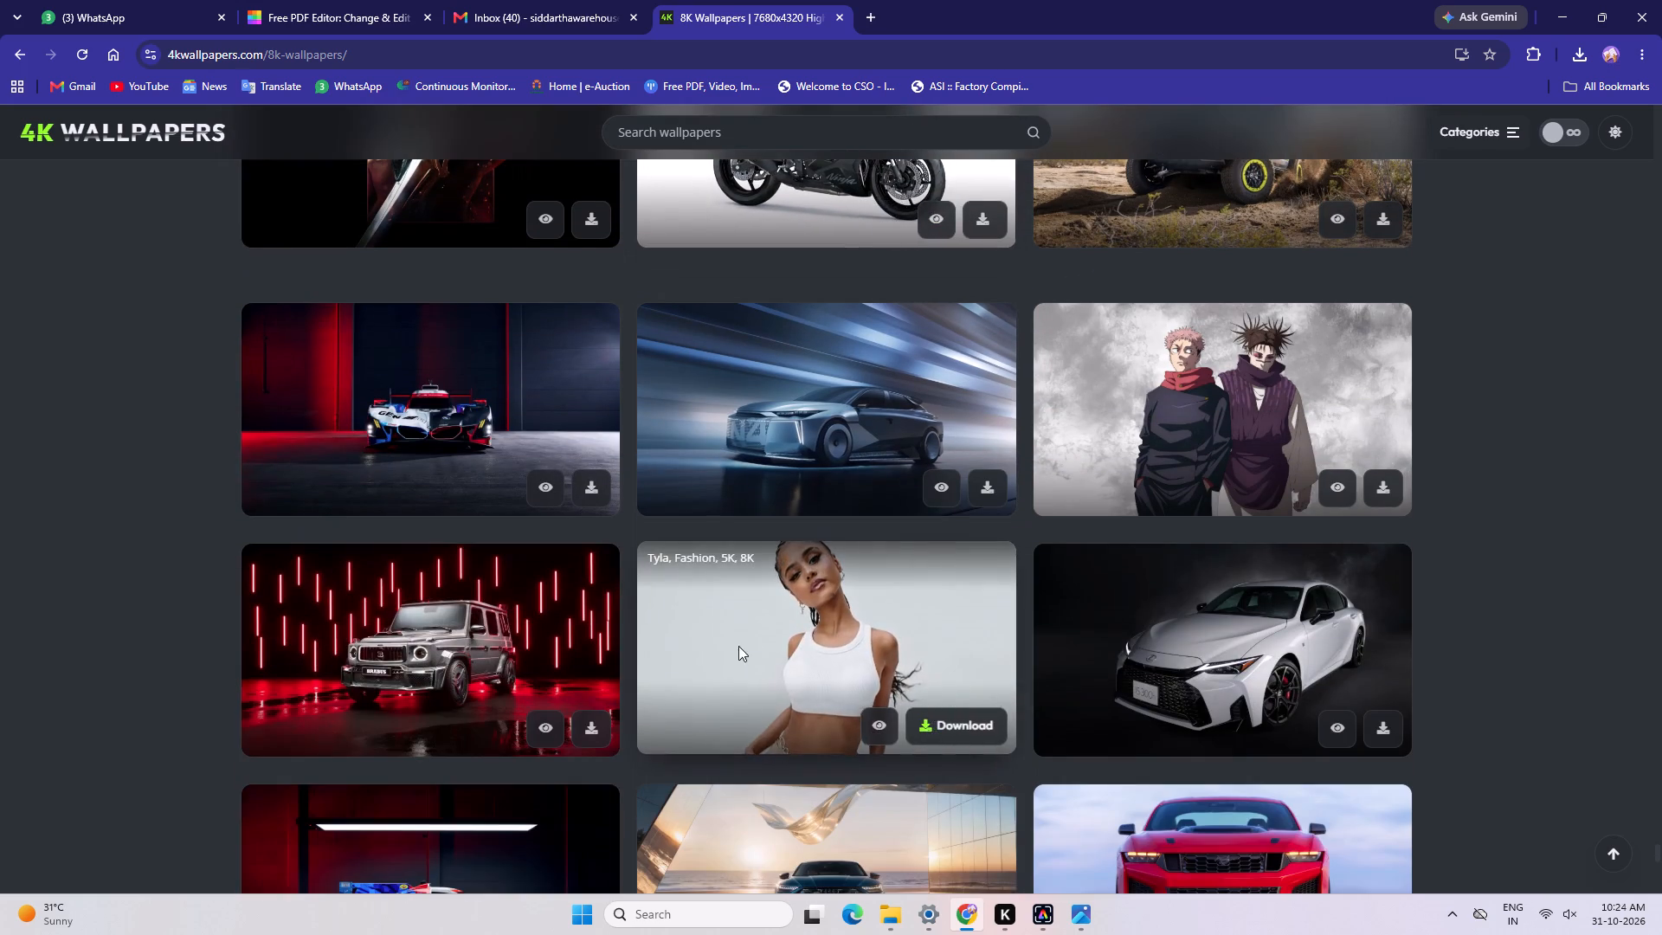
scroll(801, 523, down, 8)
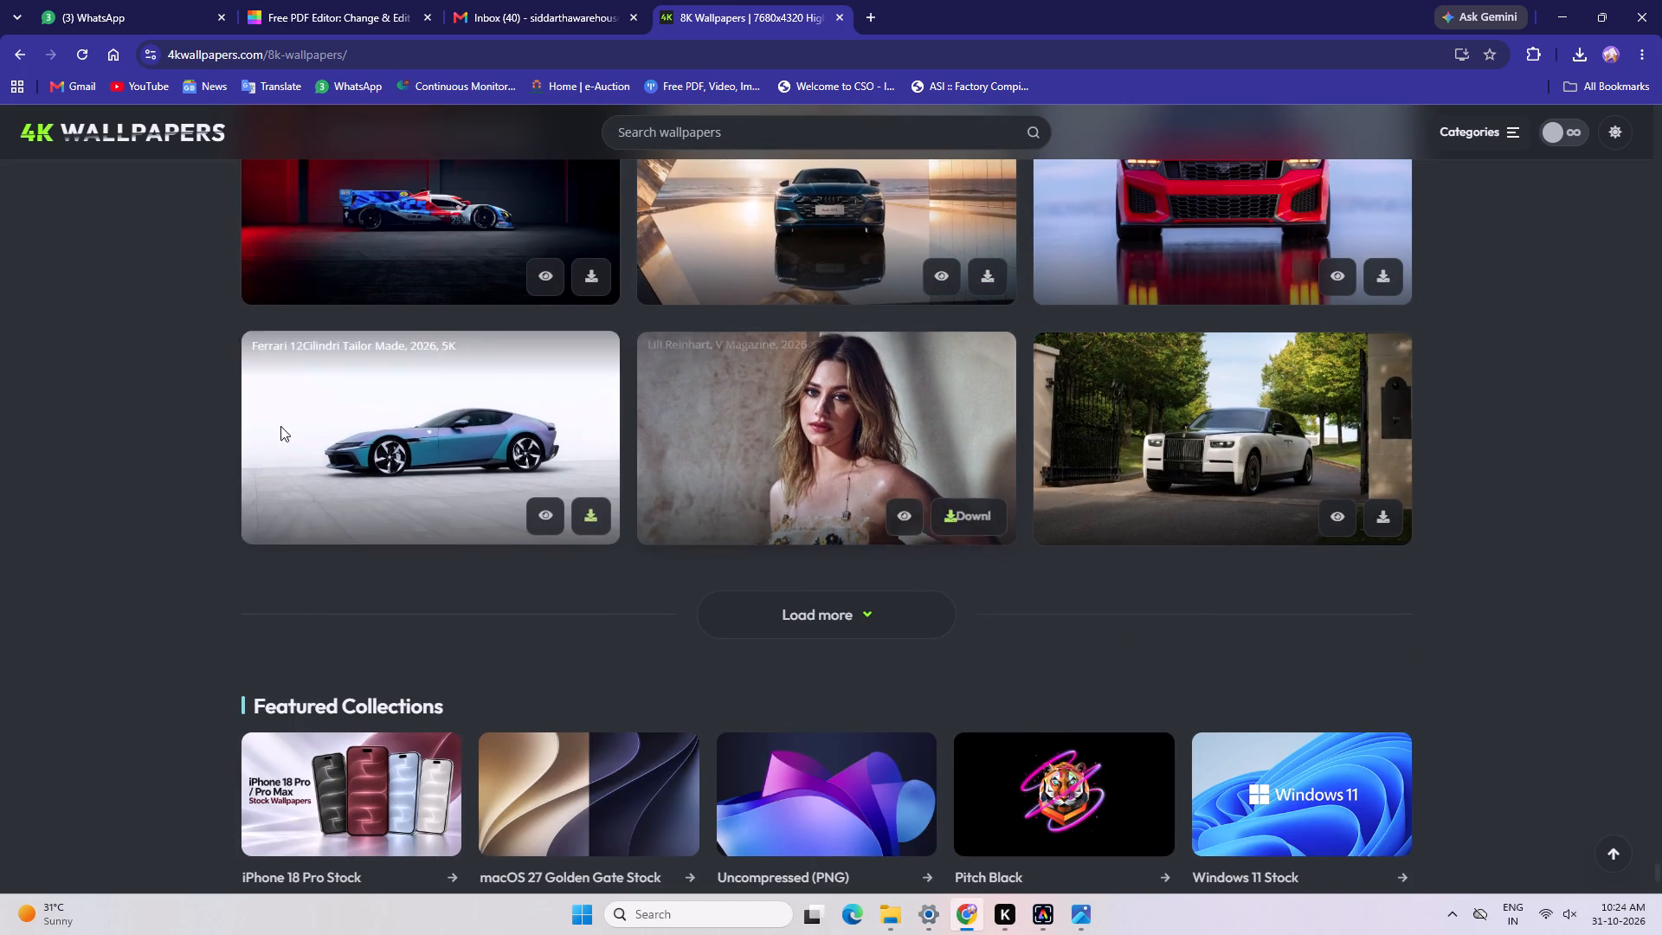
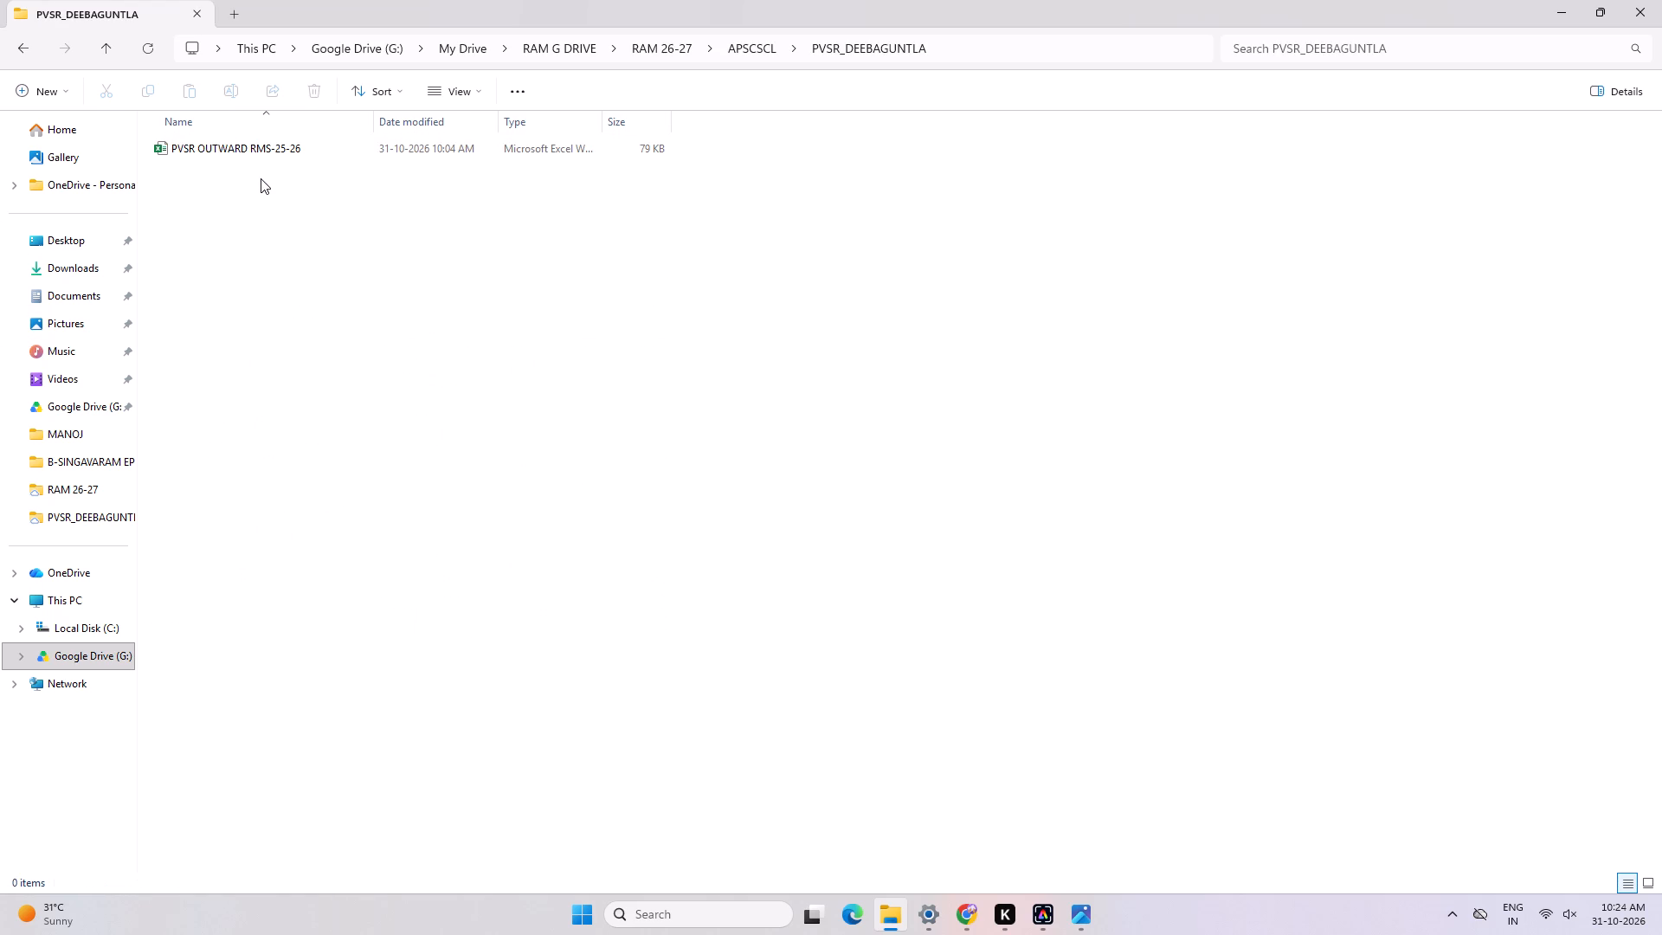
Open the PVSR OUTWARD RMS-25-26 workbook from the PVSR_DEEBAGUNTLA folder and create a new blank workbook alongside it.
double_click(287, 151)
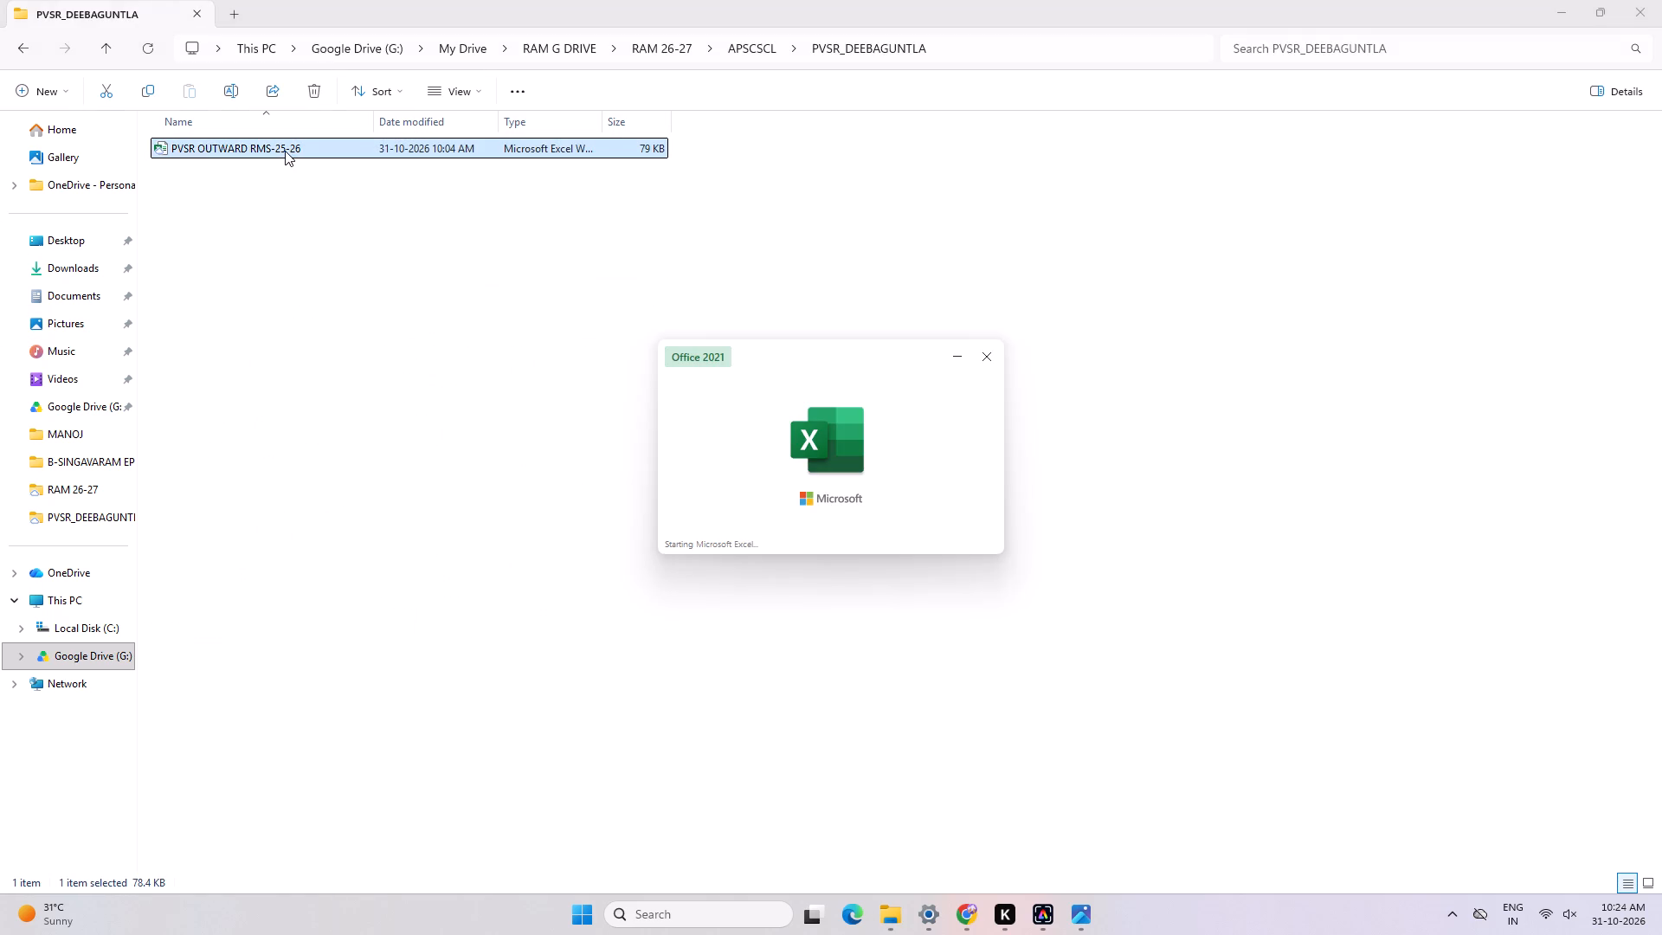
key(ctrl+n)
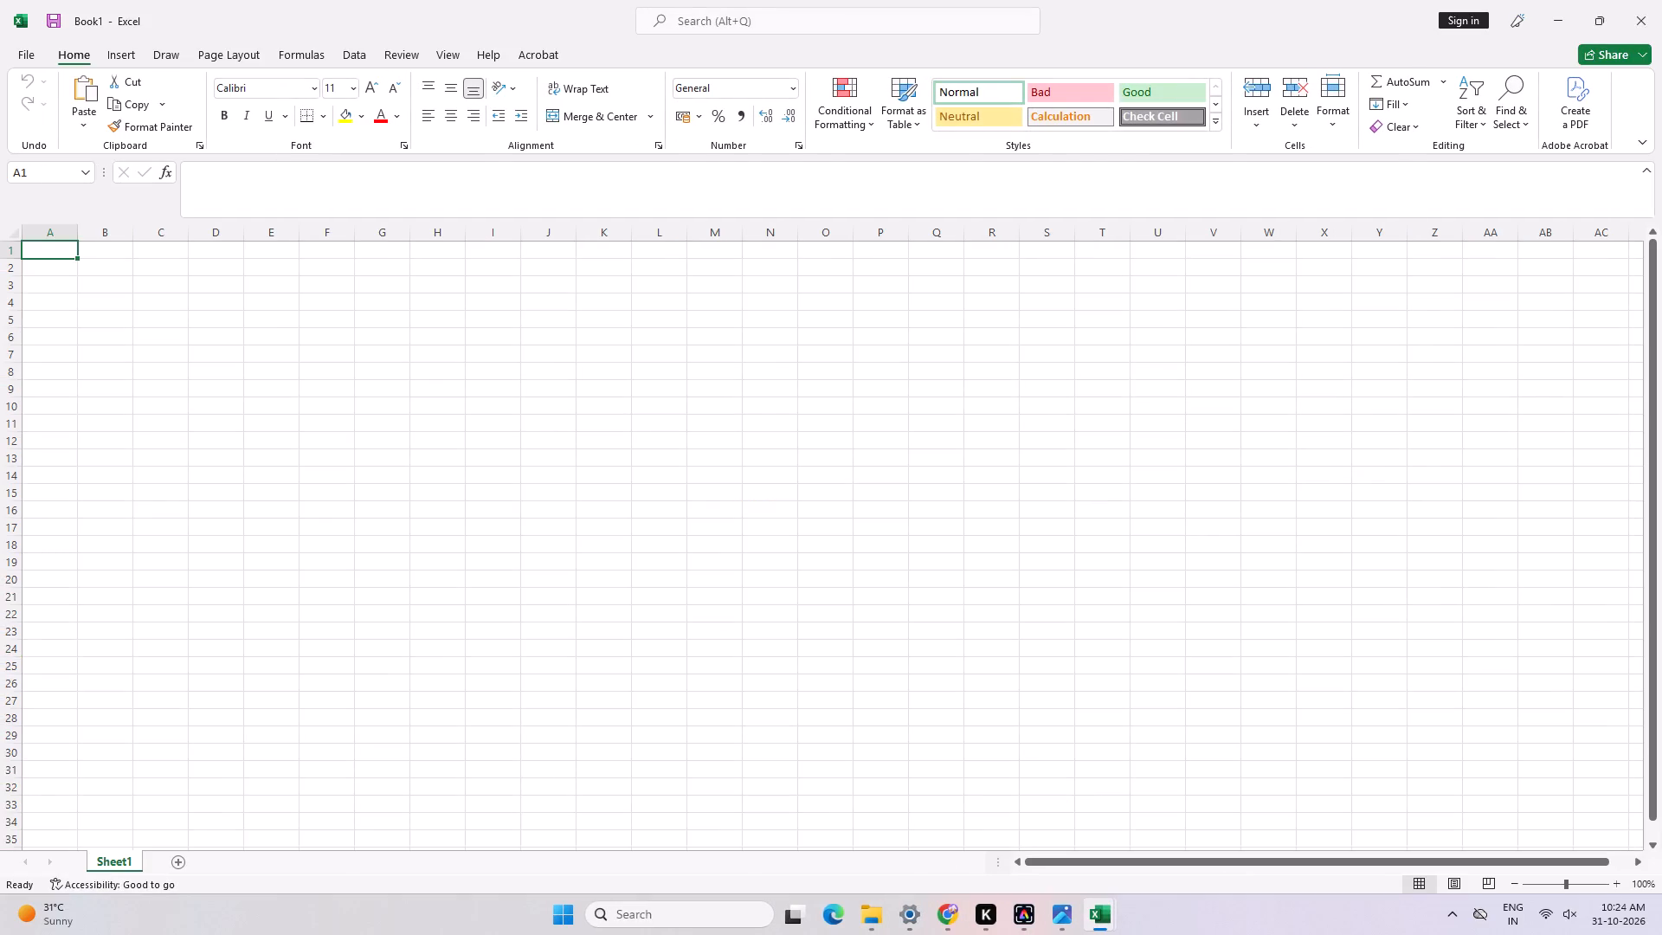
Copy the title block, column headers and first two data rows (A1:L8) from the OUTWARD sheet of PVSR OUTWARD RMS-25-26.
key(alt+Tab)
click(124, 871)
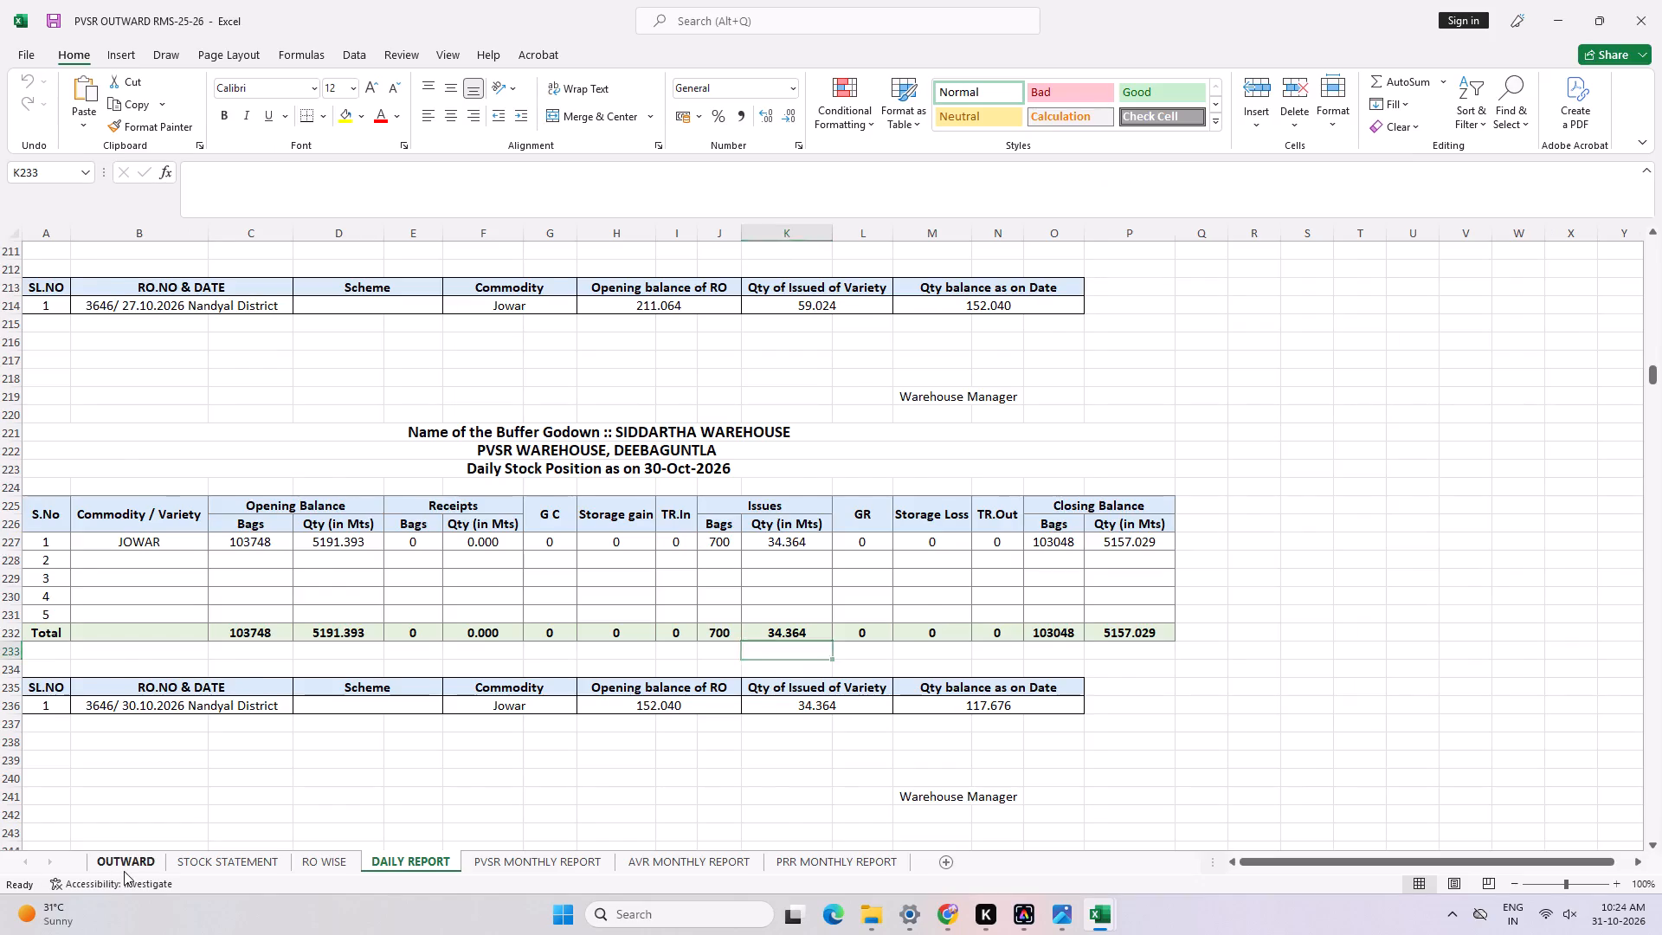
scroll(282, 609, up, 13)
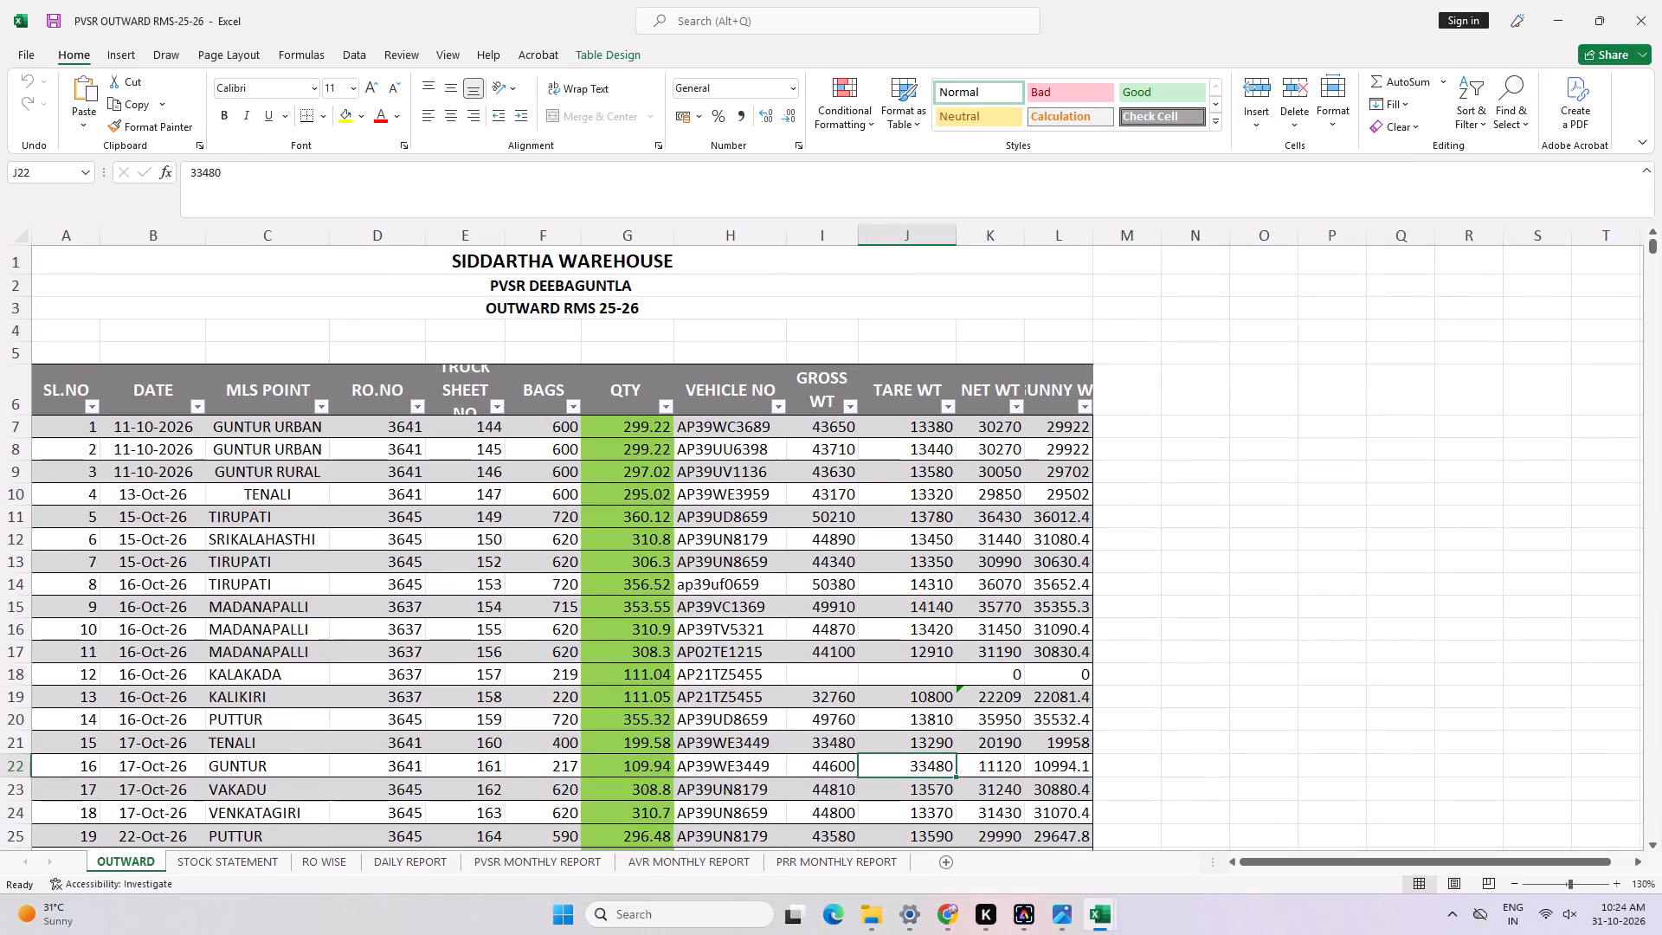
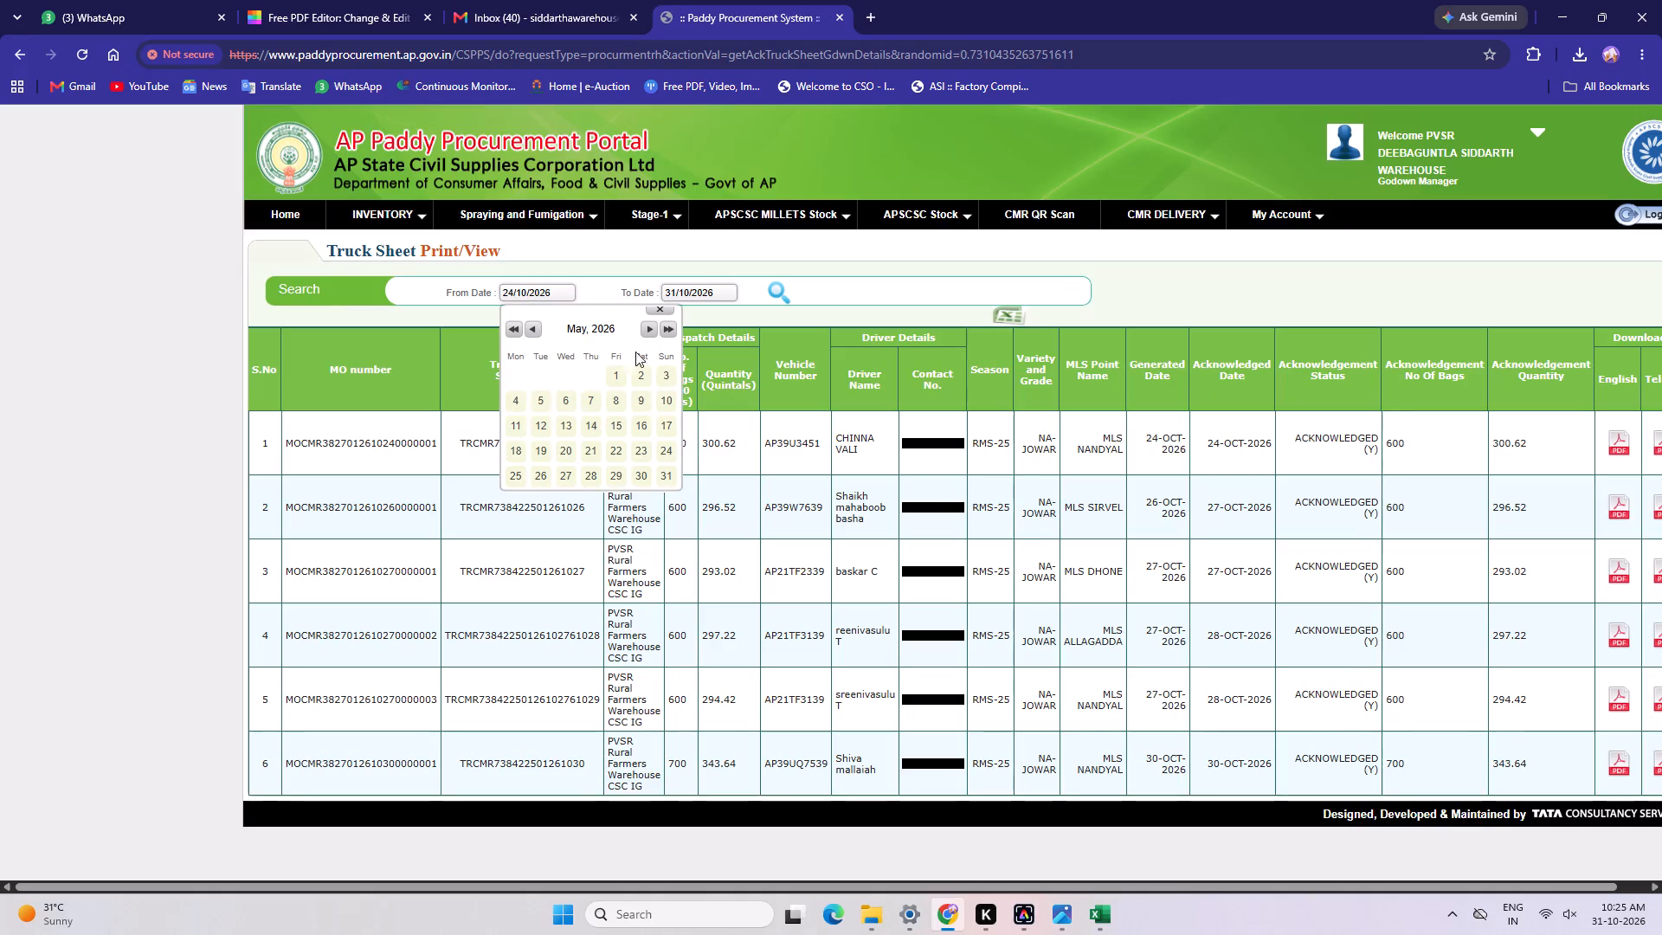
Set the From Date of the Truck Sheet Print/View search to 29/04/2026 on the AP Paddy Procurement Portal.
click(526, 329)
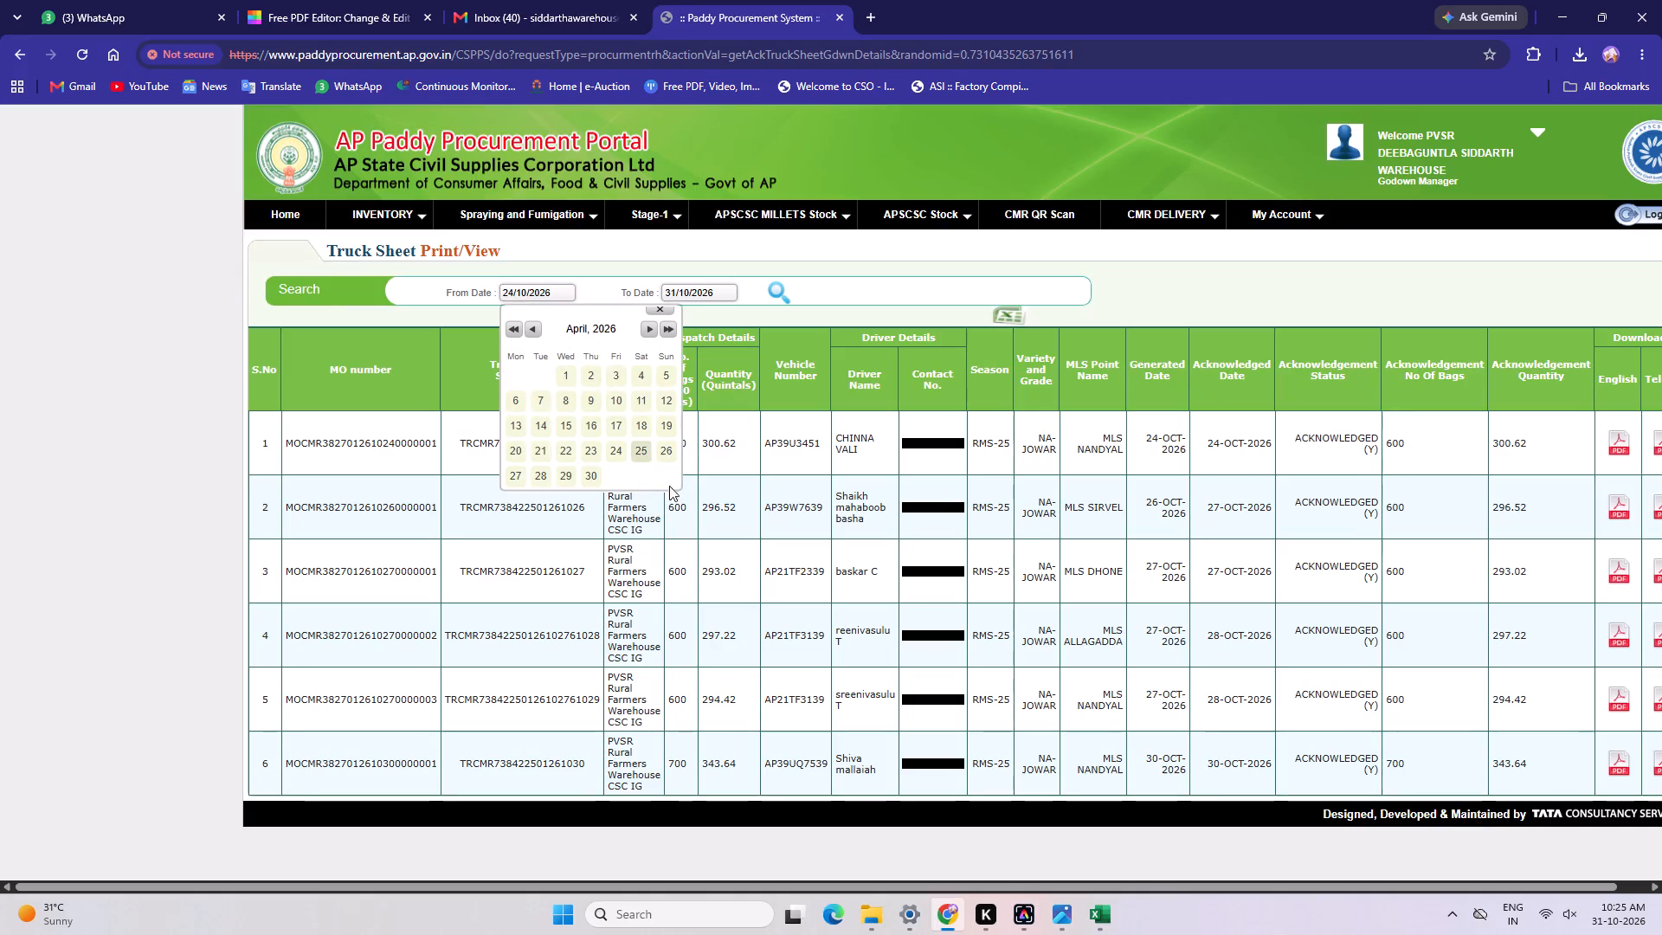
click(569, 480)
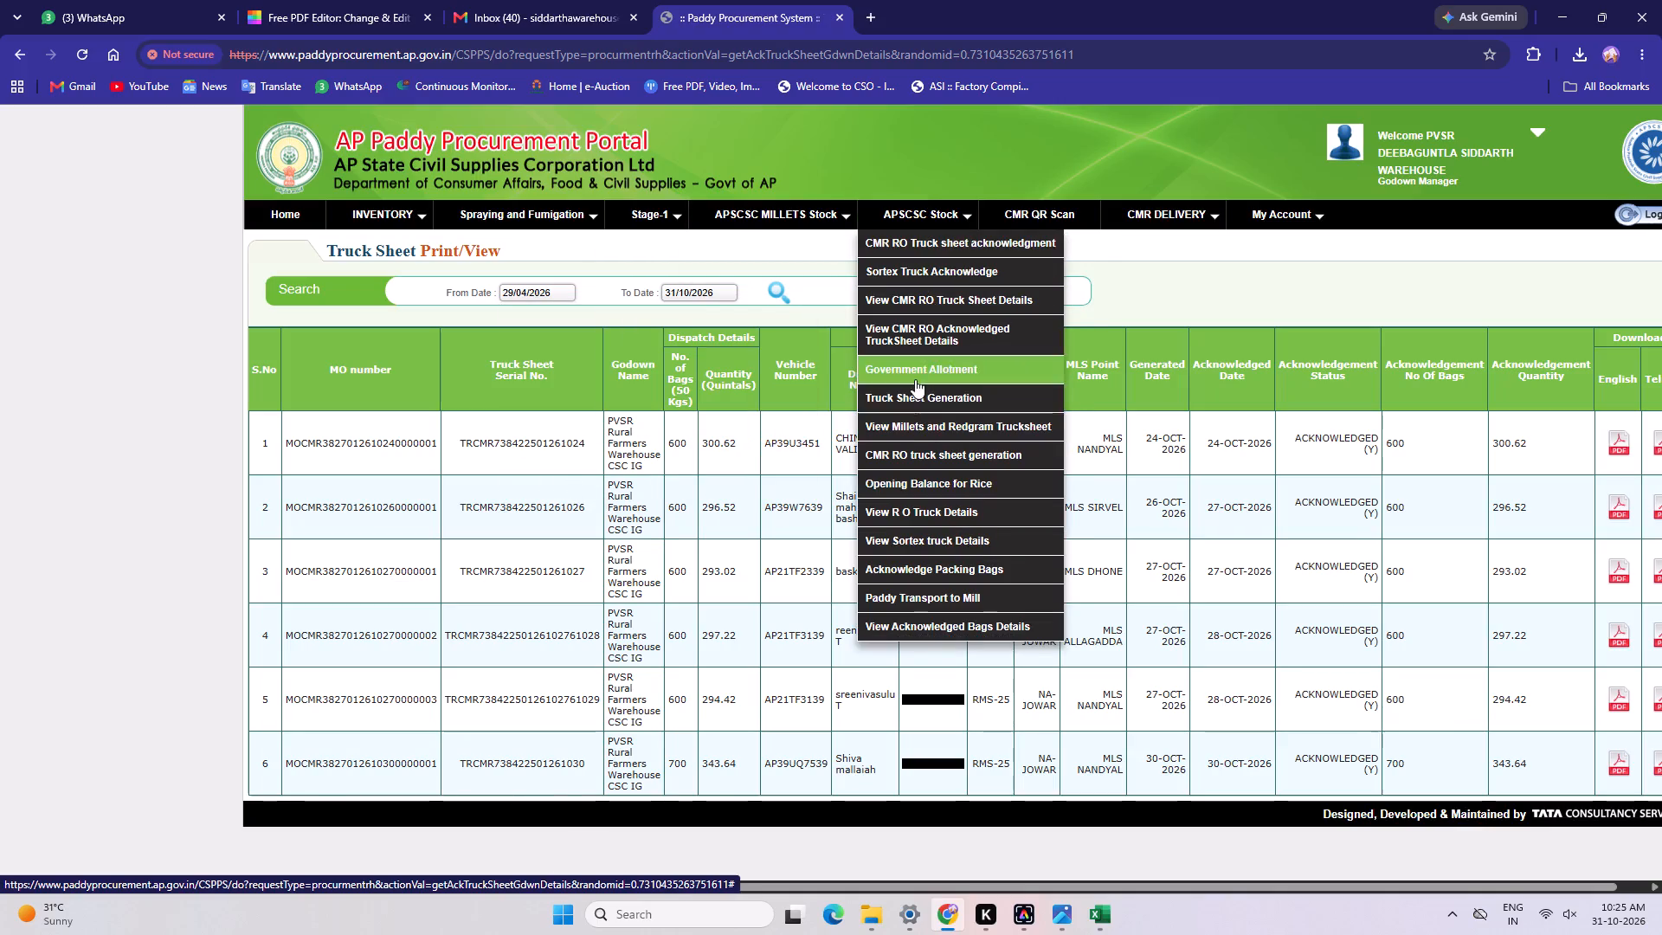
Open the View Millets and Redgram Trucksheet page and get the acknowledgement details for season RMS-25.
click(915, 396)
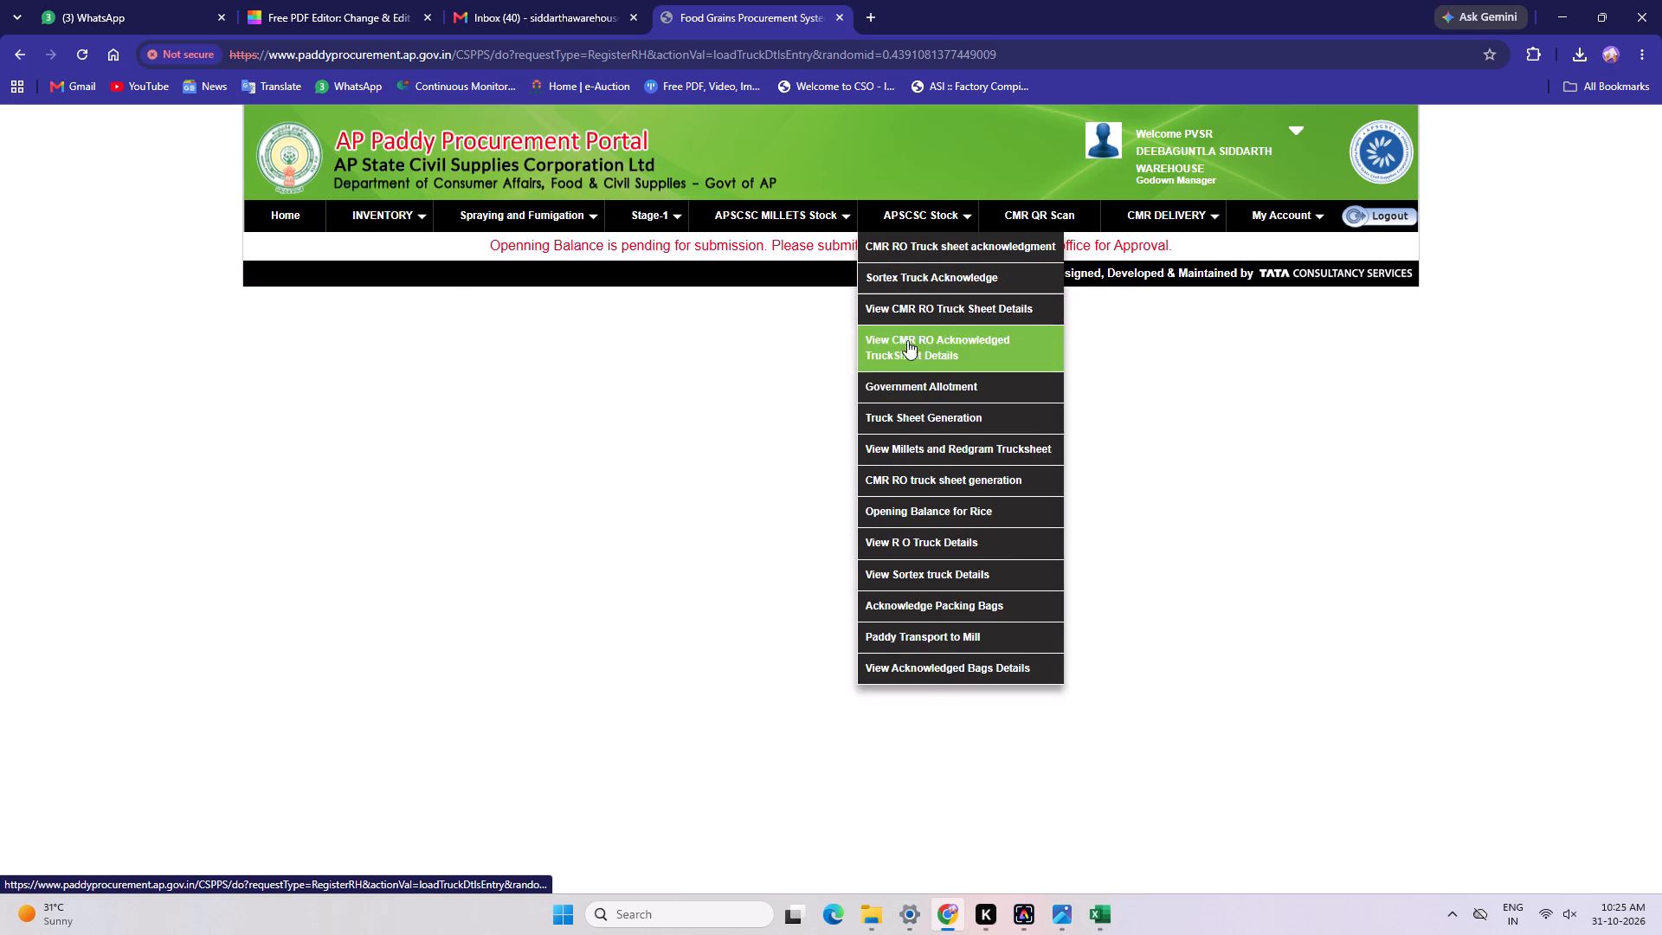
click(913, 451)
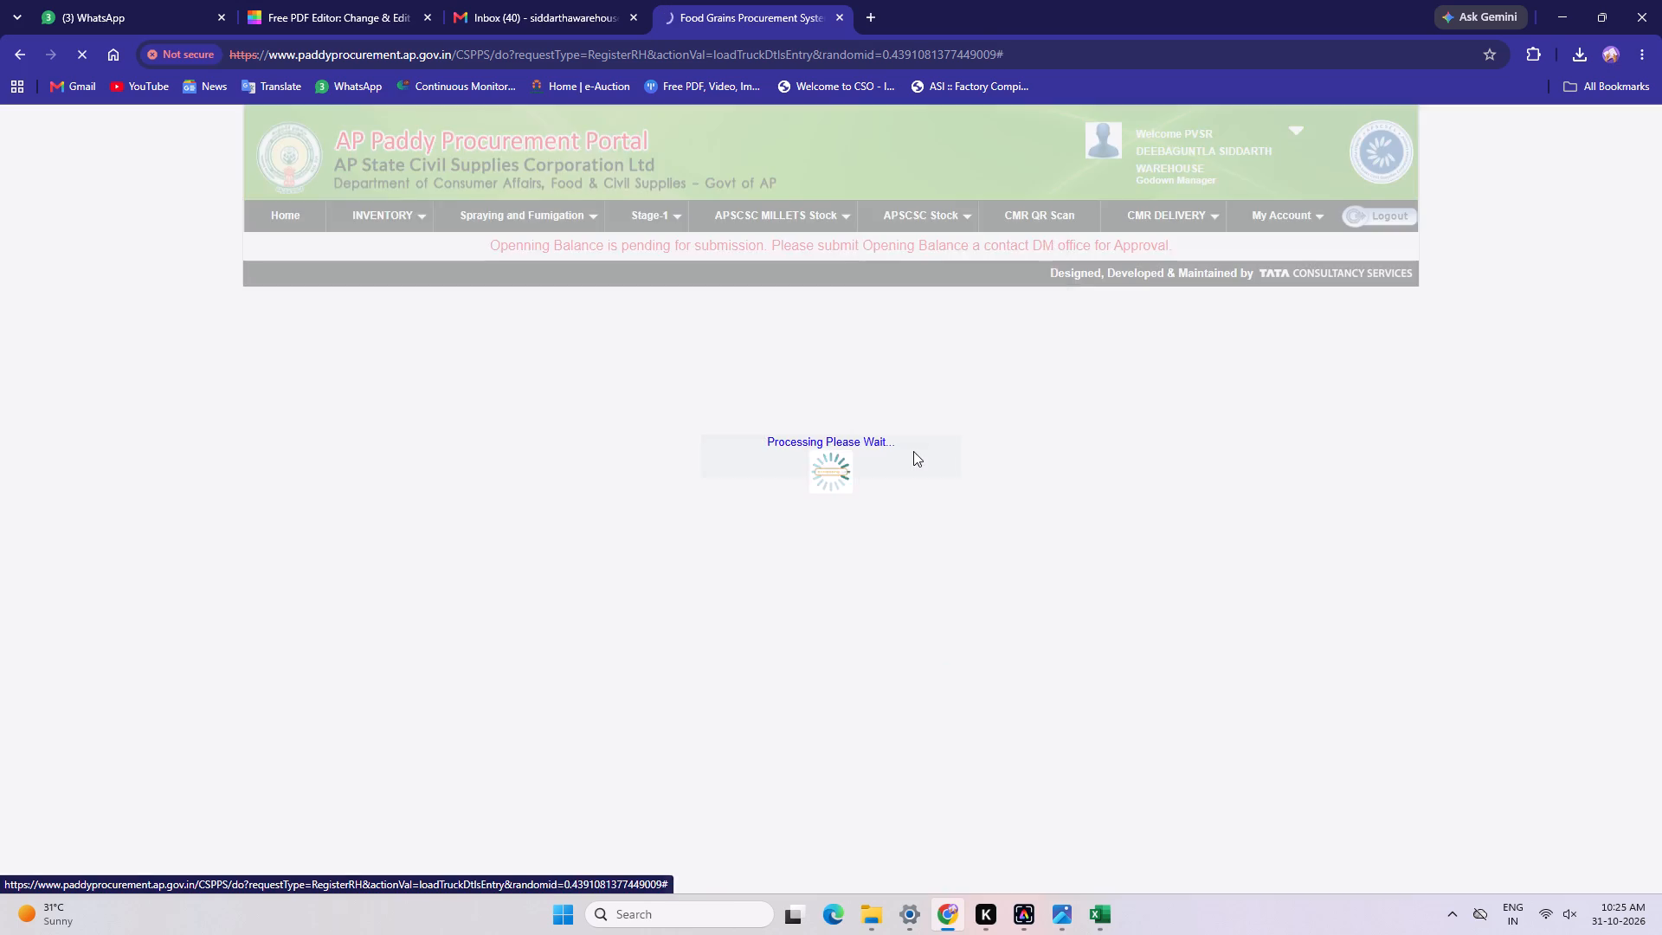
click(344, 309)
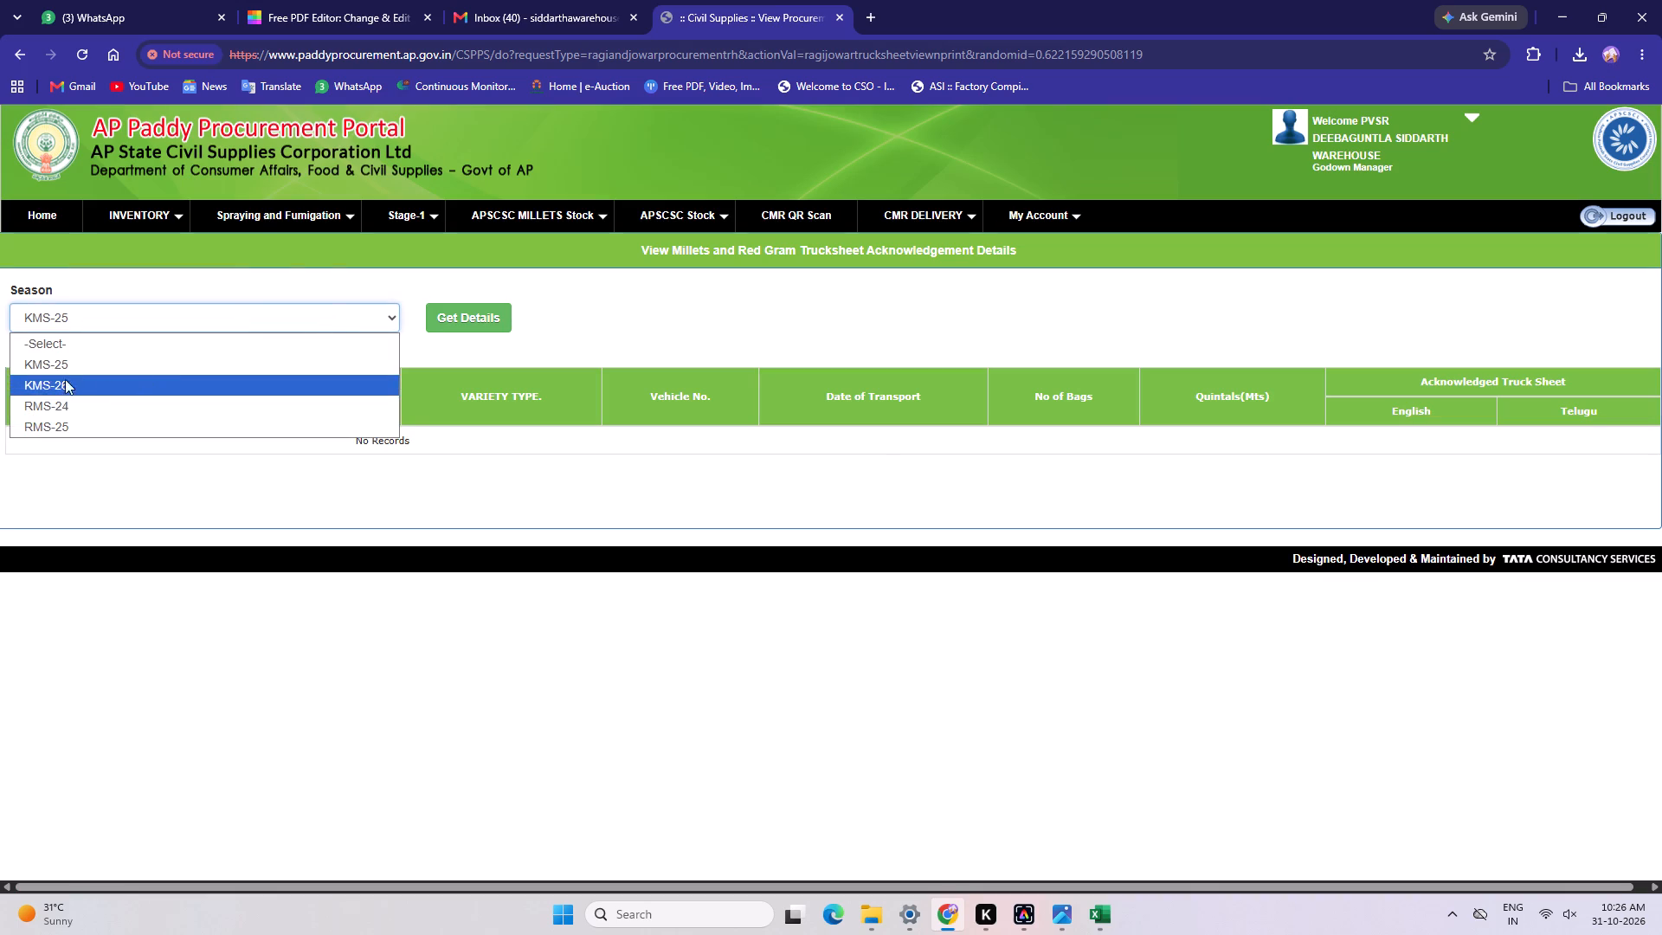
click(35, 423)
click(446, 313)
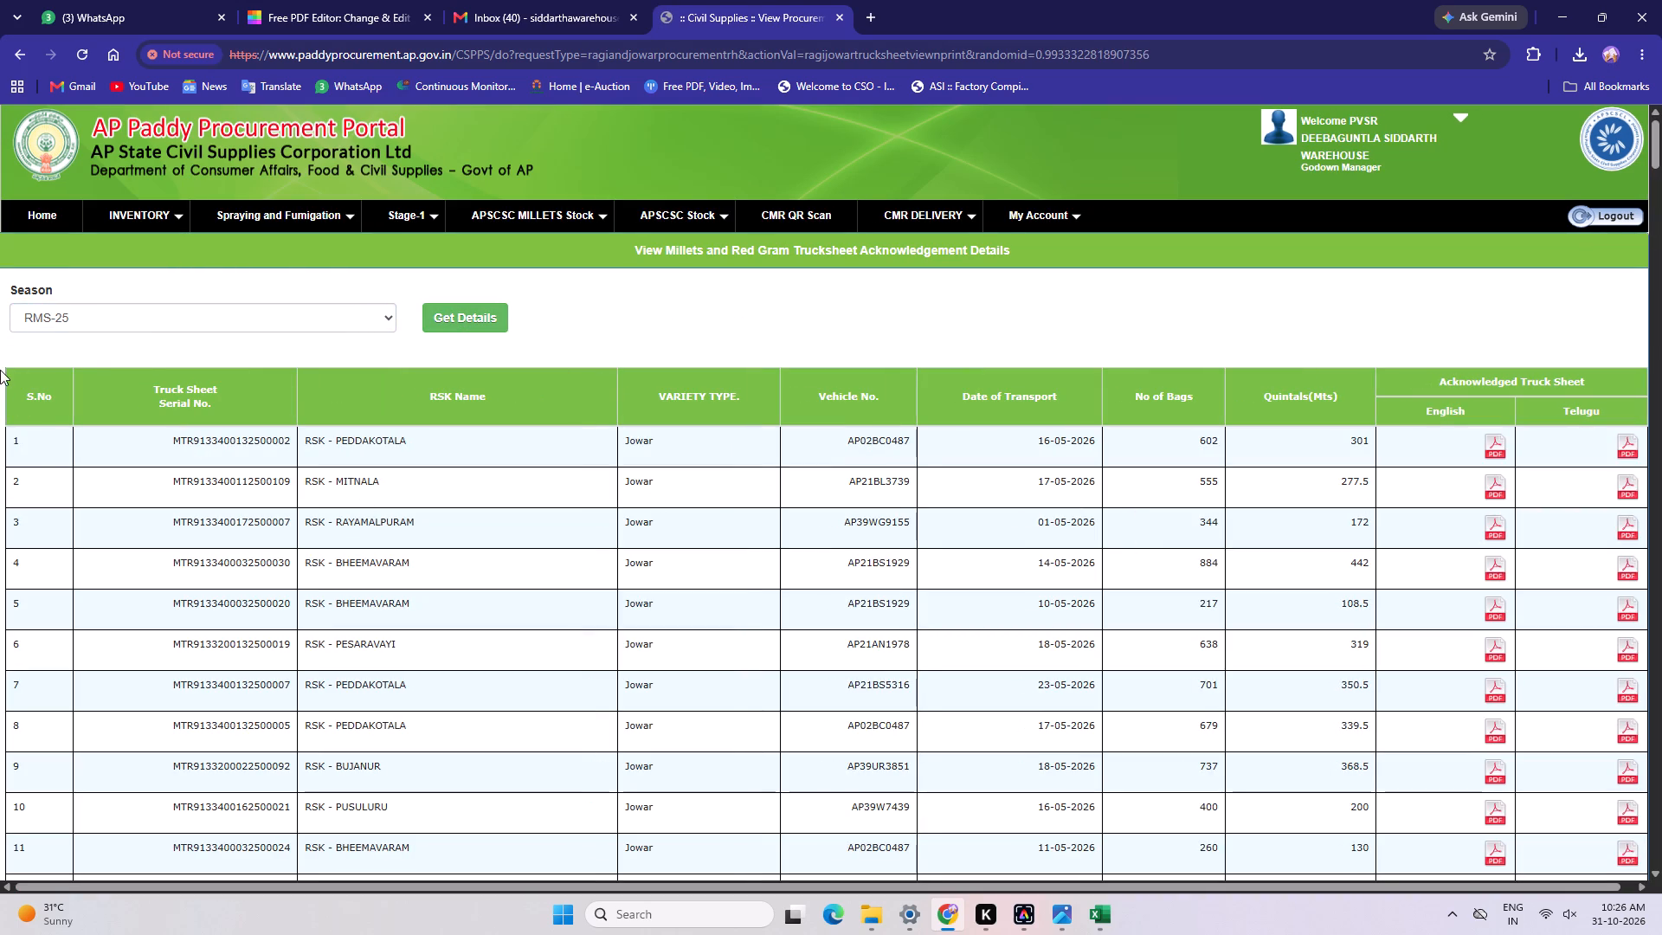
Copy the entire RMS-25 truck sheet acknowledgement table, from the S.No header through row 283.
drag(17, 389, 822, 934)
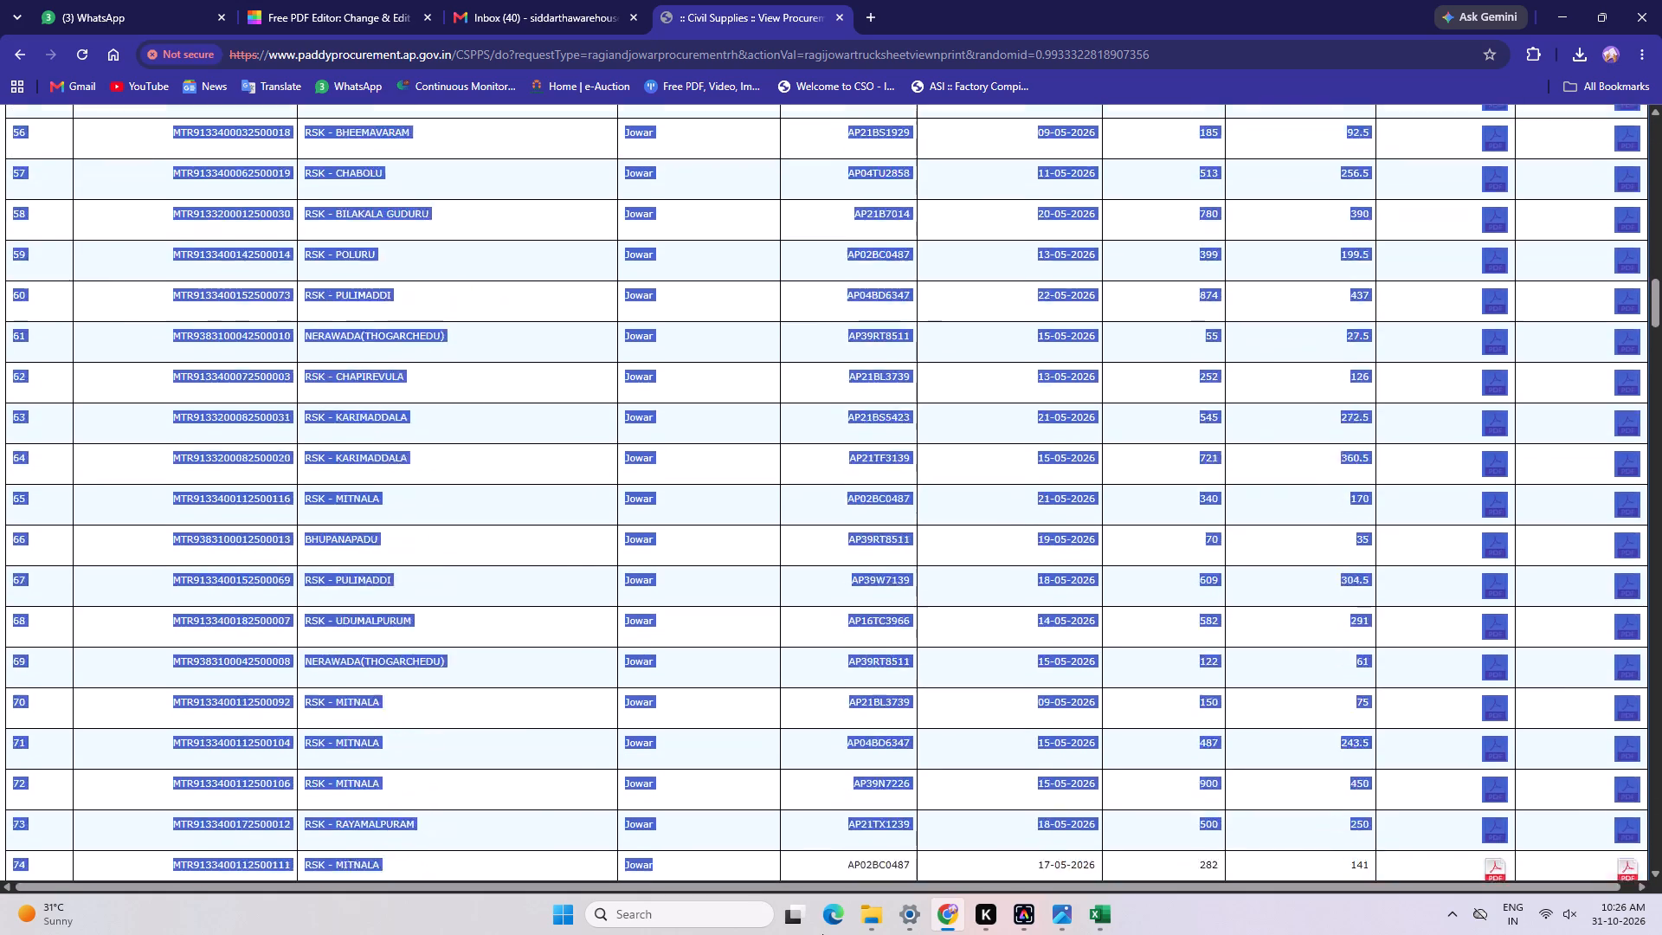
drag(822, 934, 821, 934)
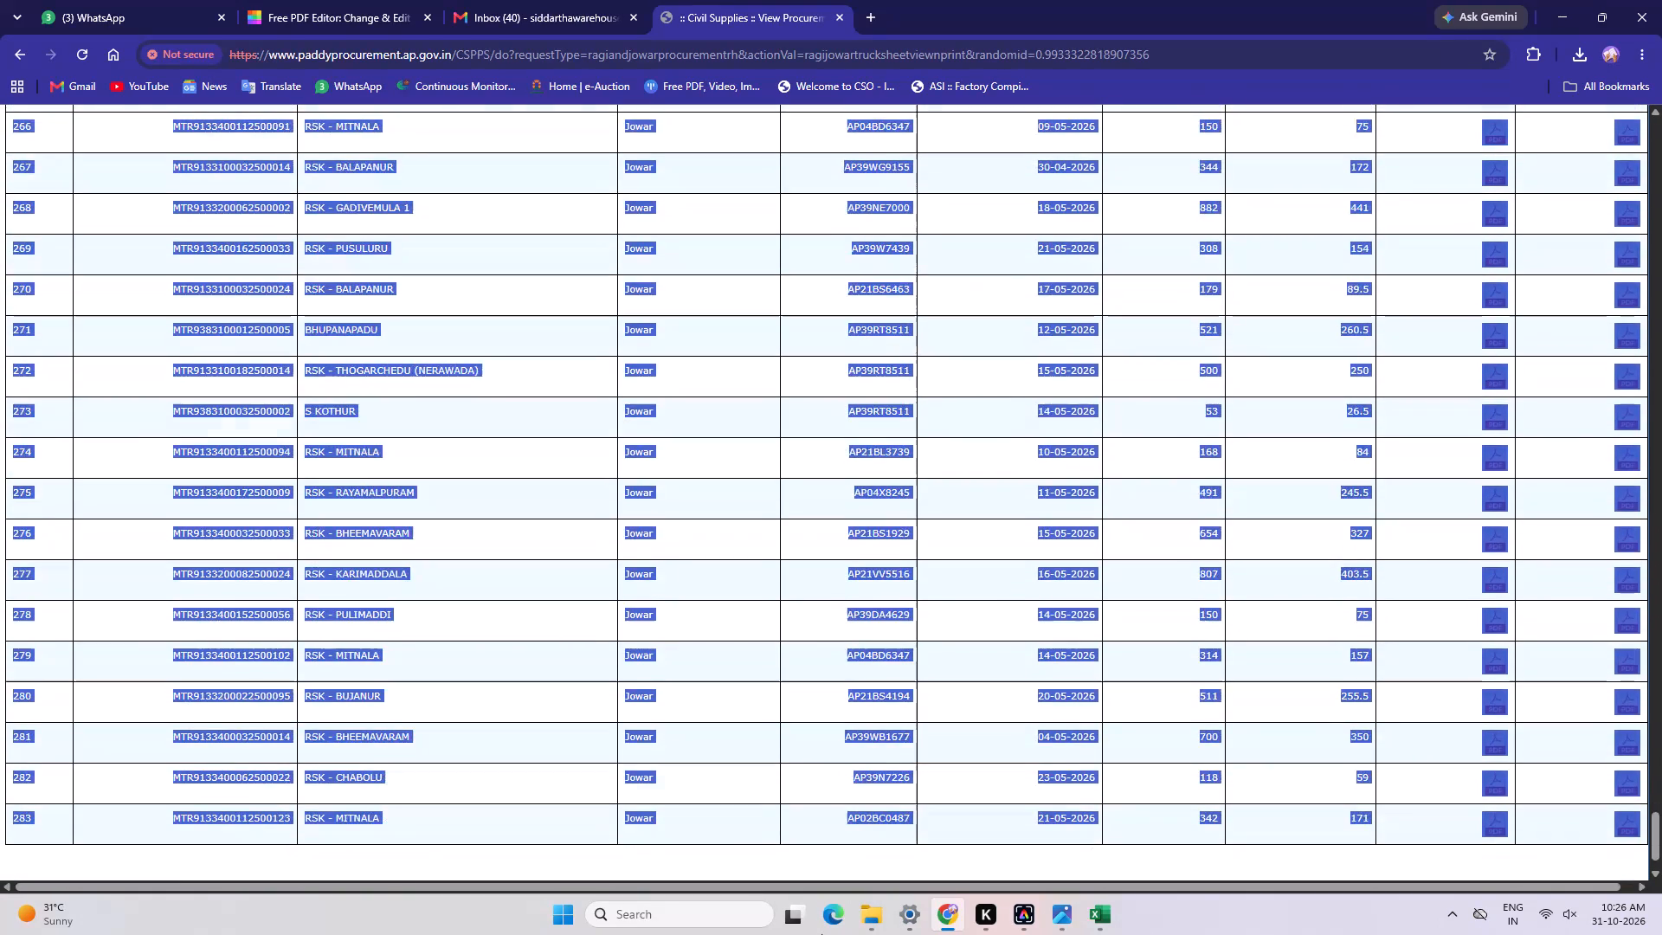
drag(821, 934, 580, 766)
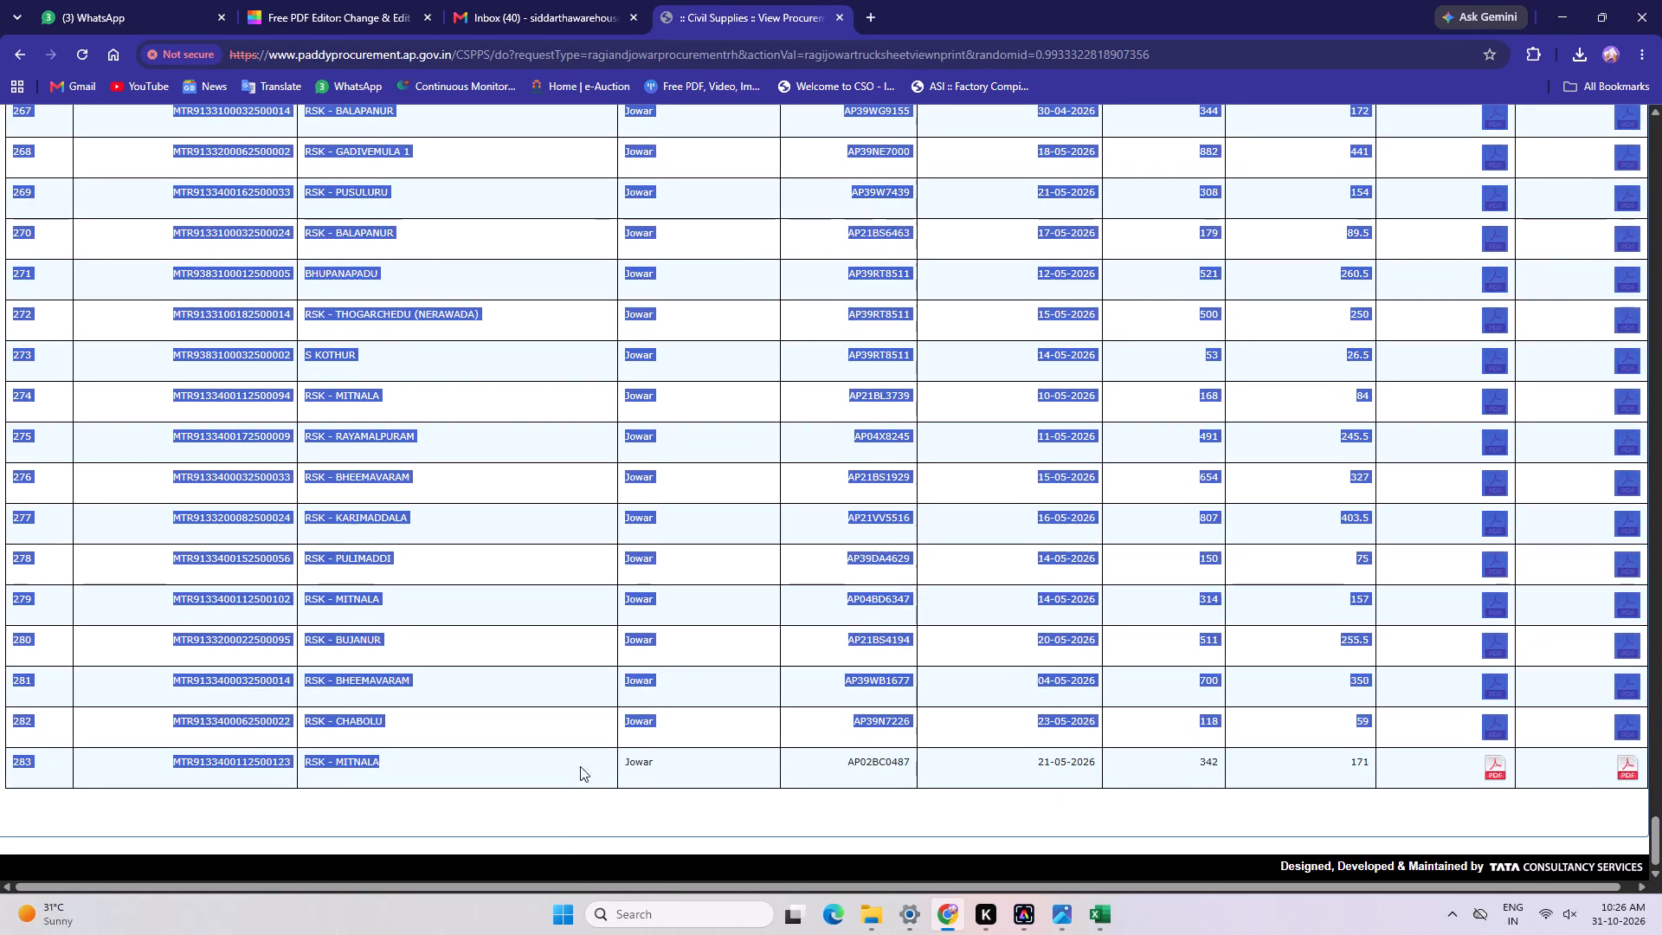
drag(580, 766, 815, 728)
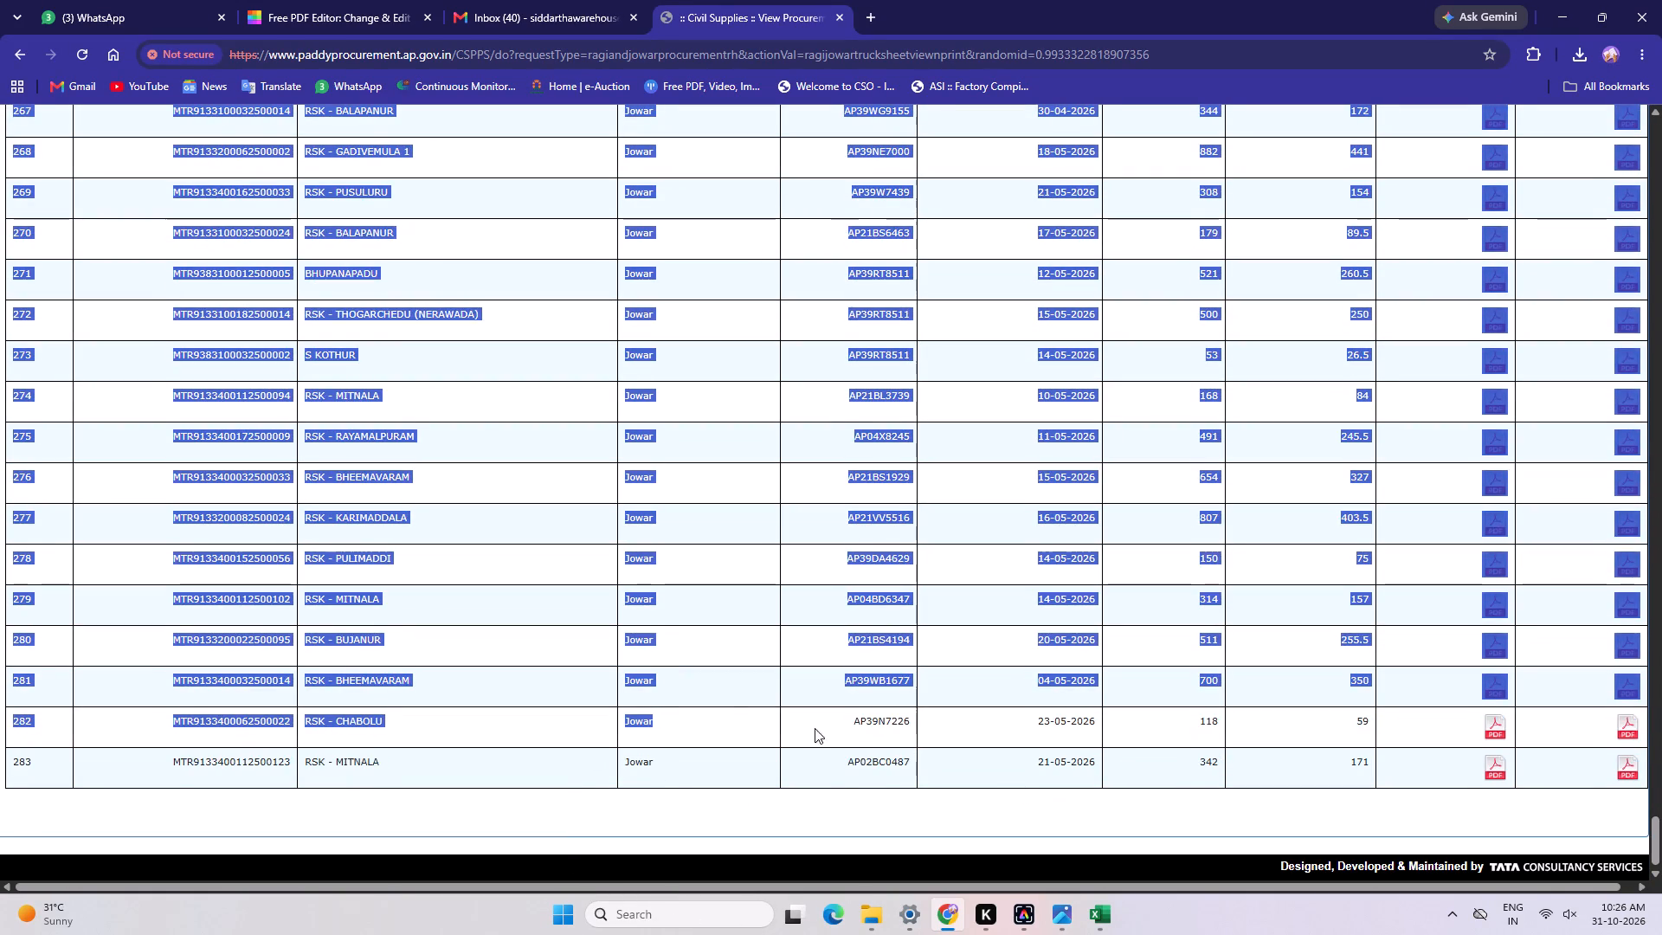
drag(815, 728, 1352, 934)
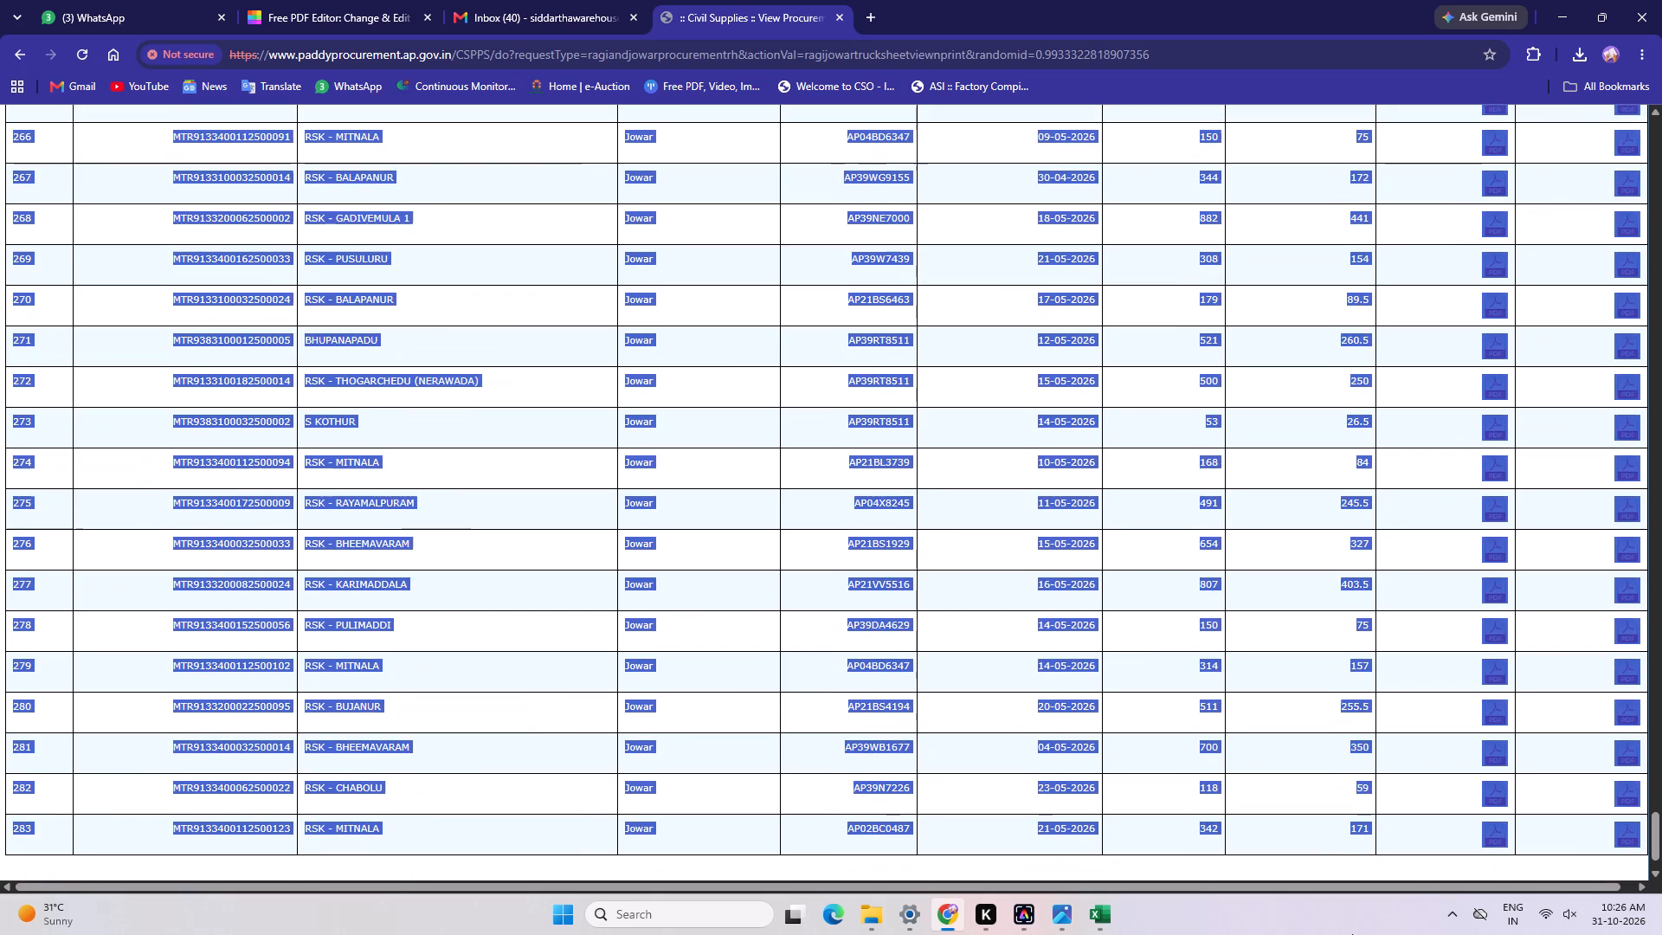
drag(1352, 934, 1549, 835)
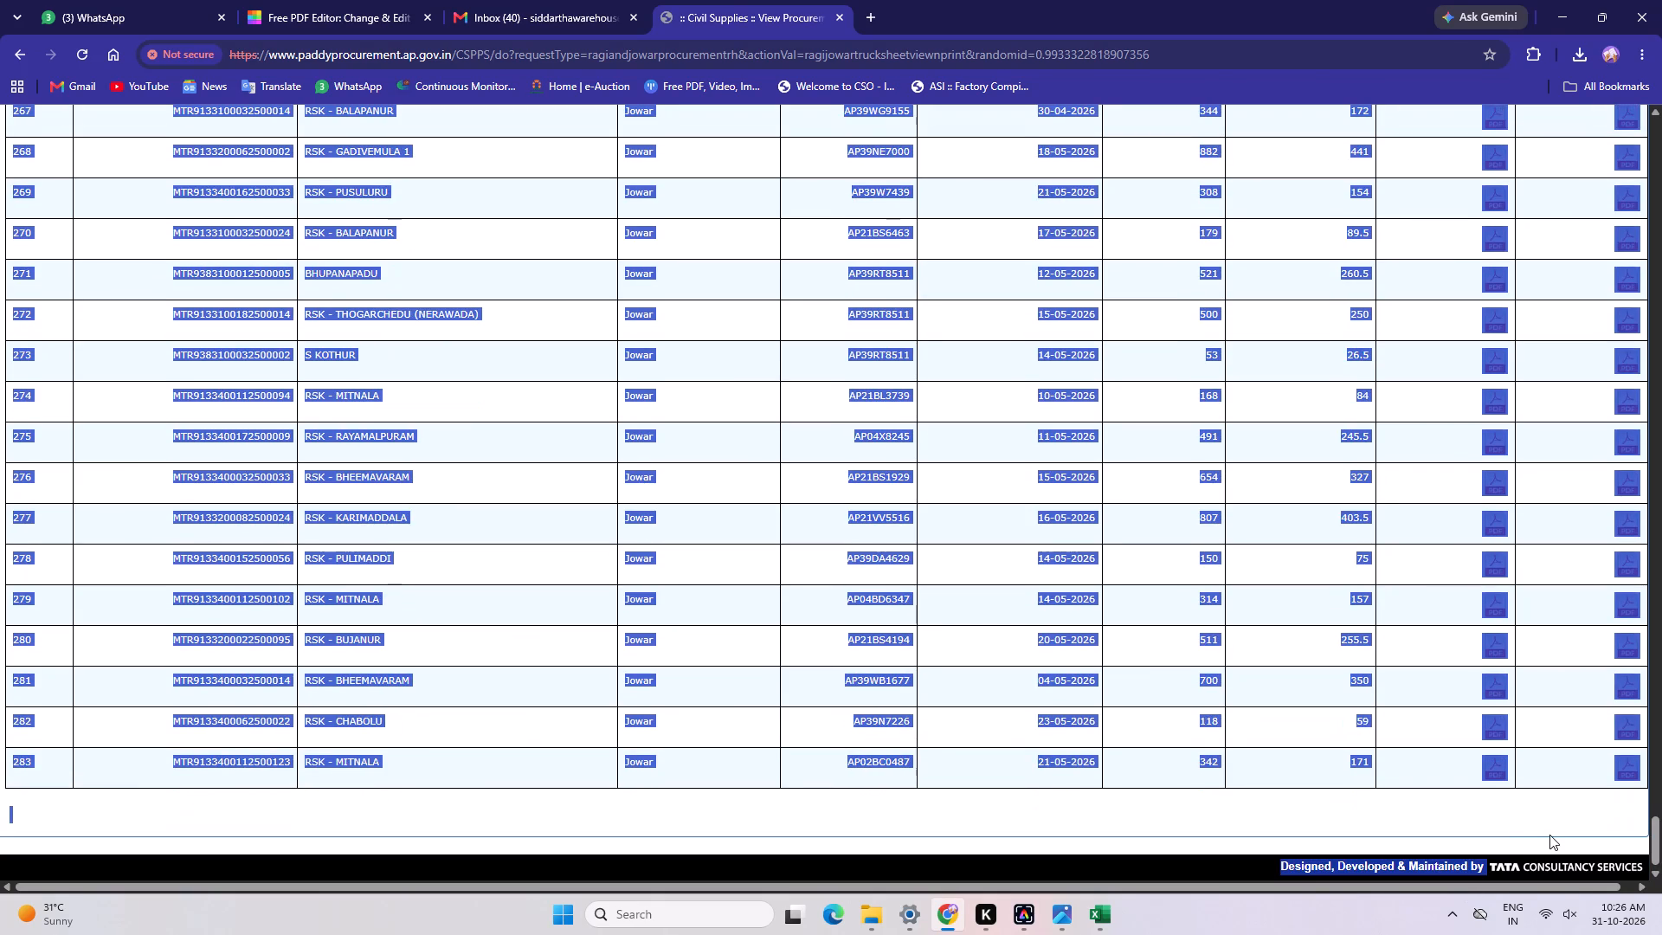
key(ctrl+c)
Switch to the Book1 workbook in Excel and paste the copied truck sheet table starting at the SL.NO header cell A6.
key(alt+Tab)
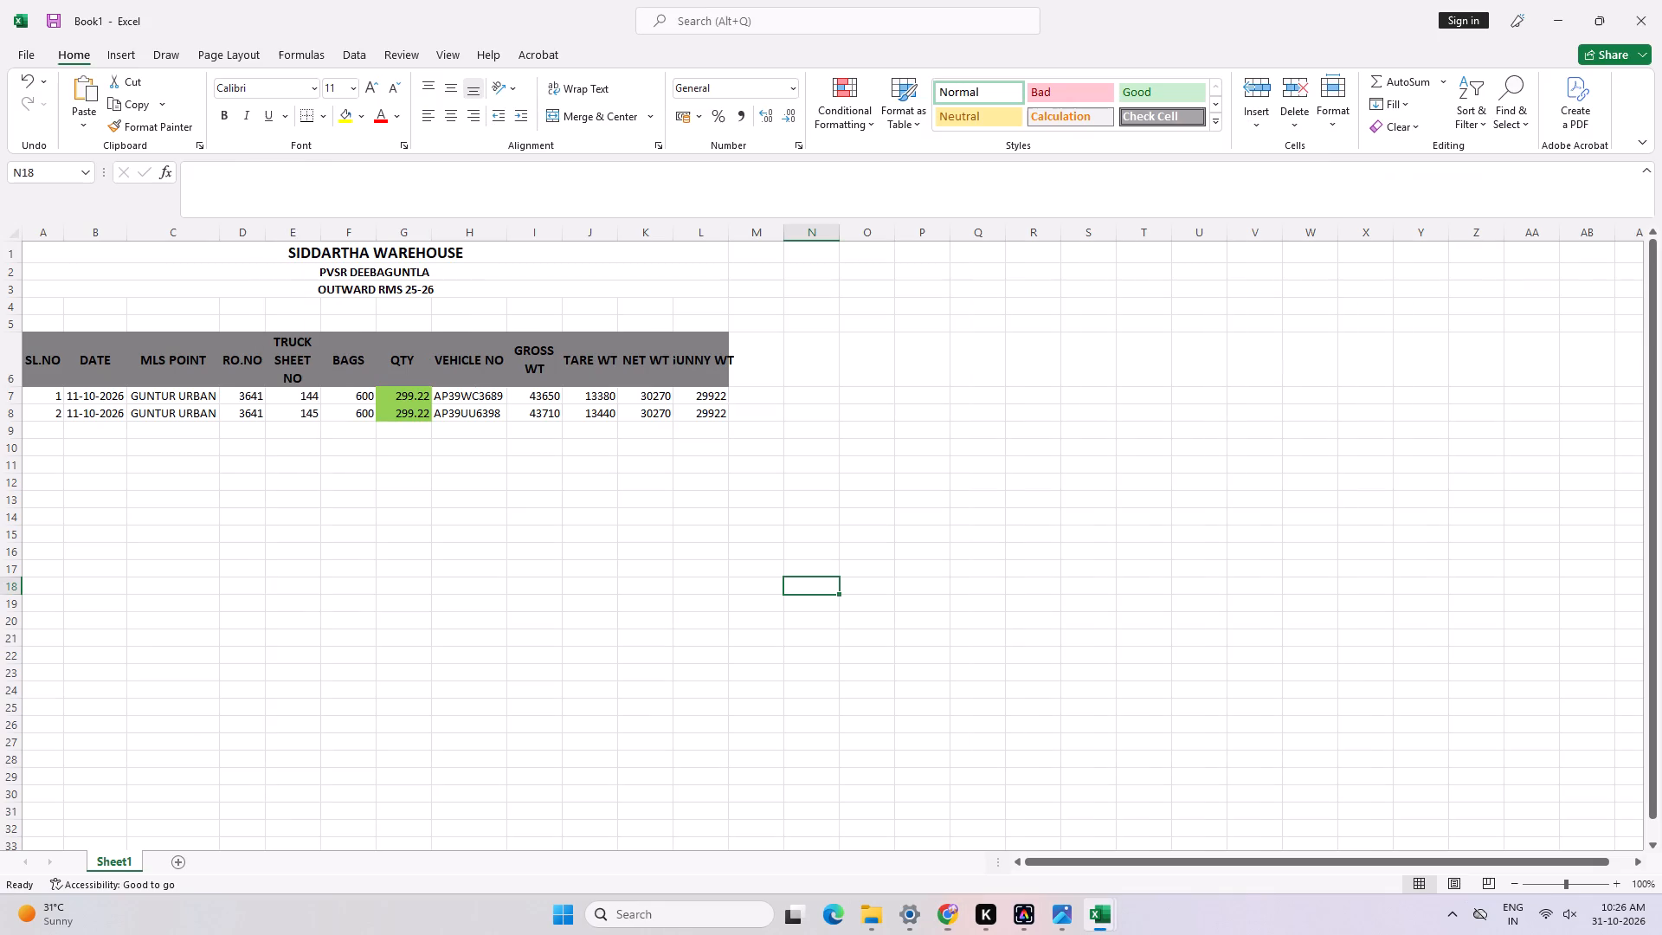
click(37, 391)
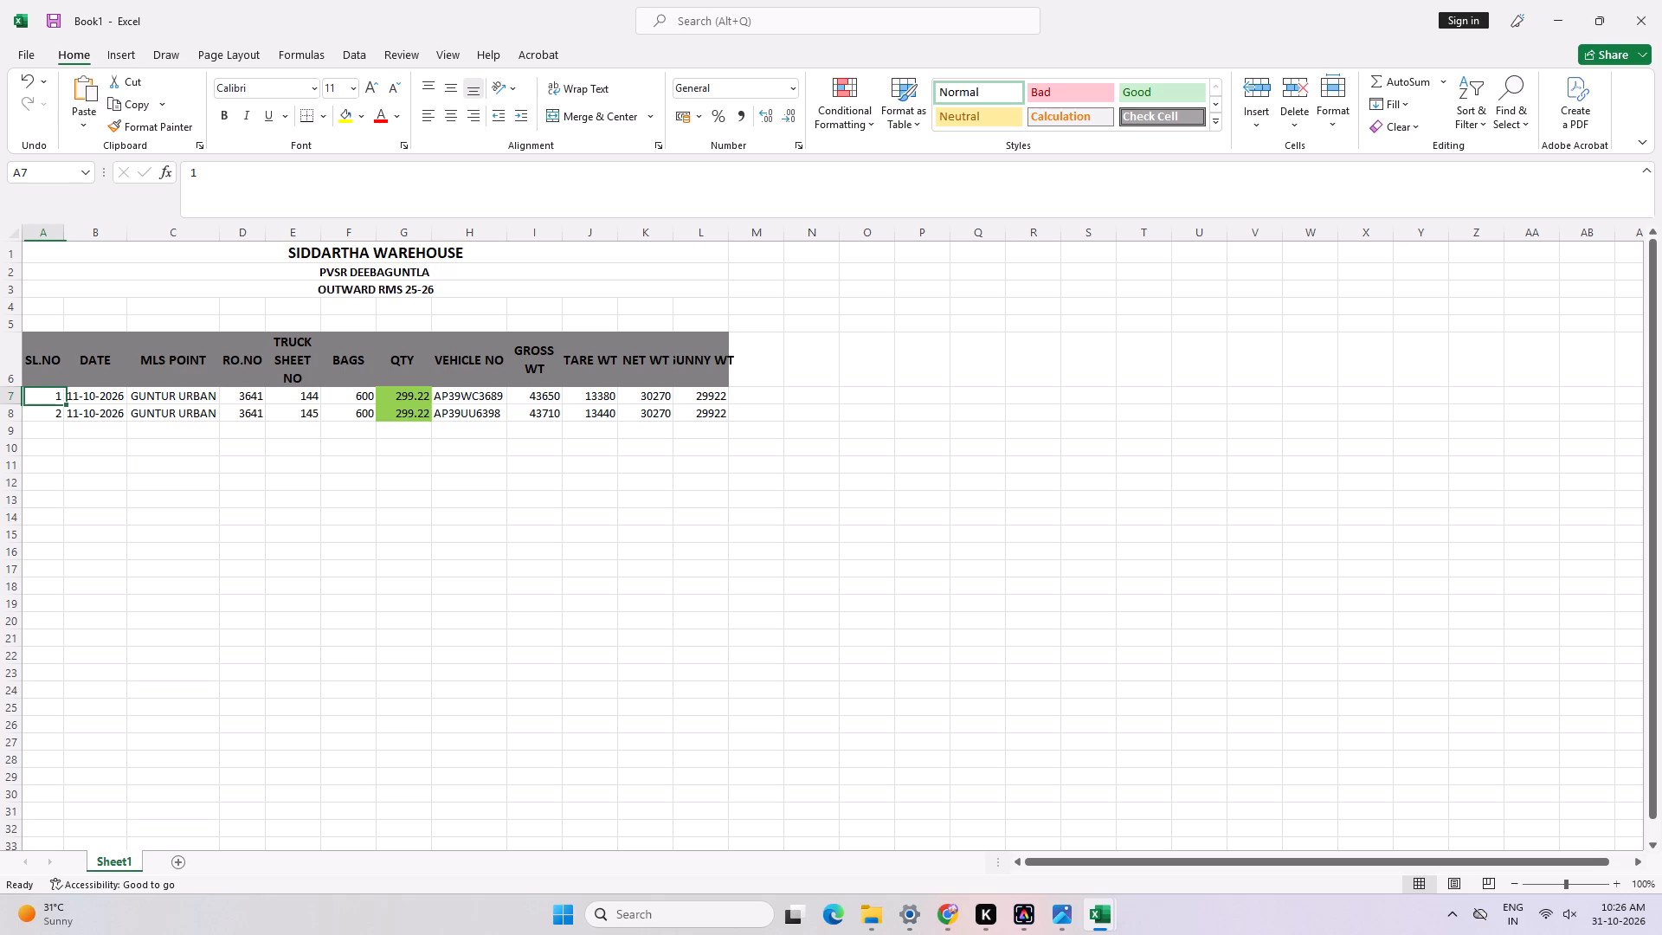
click(37, 351)
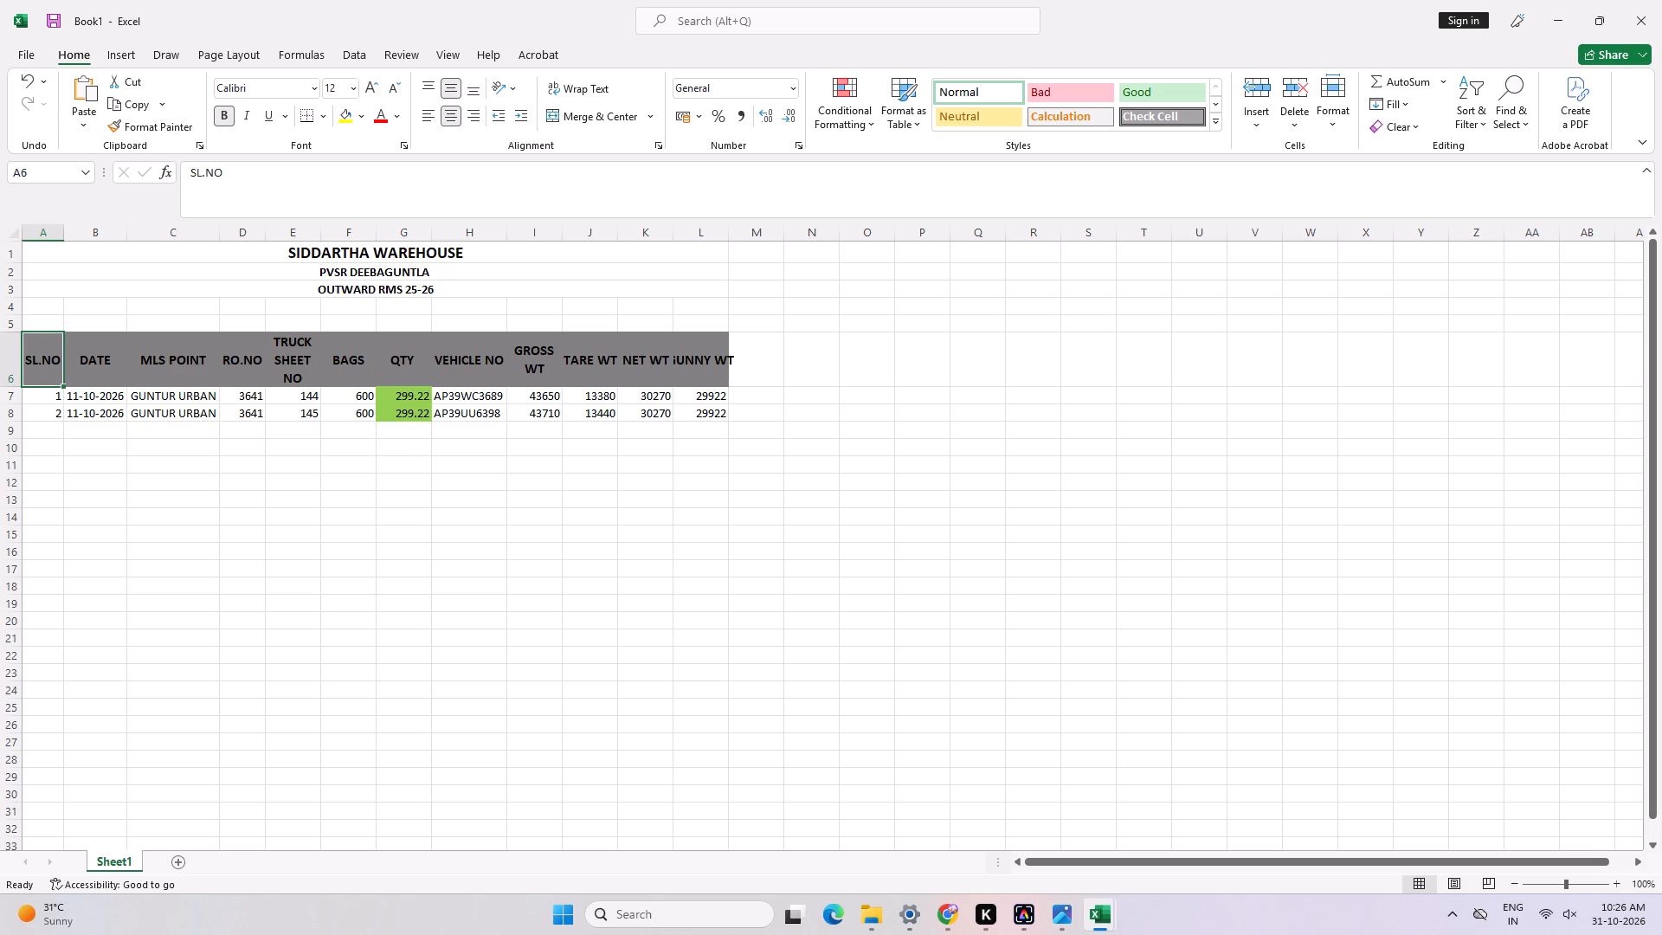
key(ctrl+v)
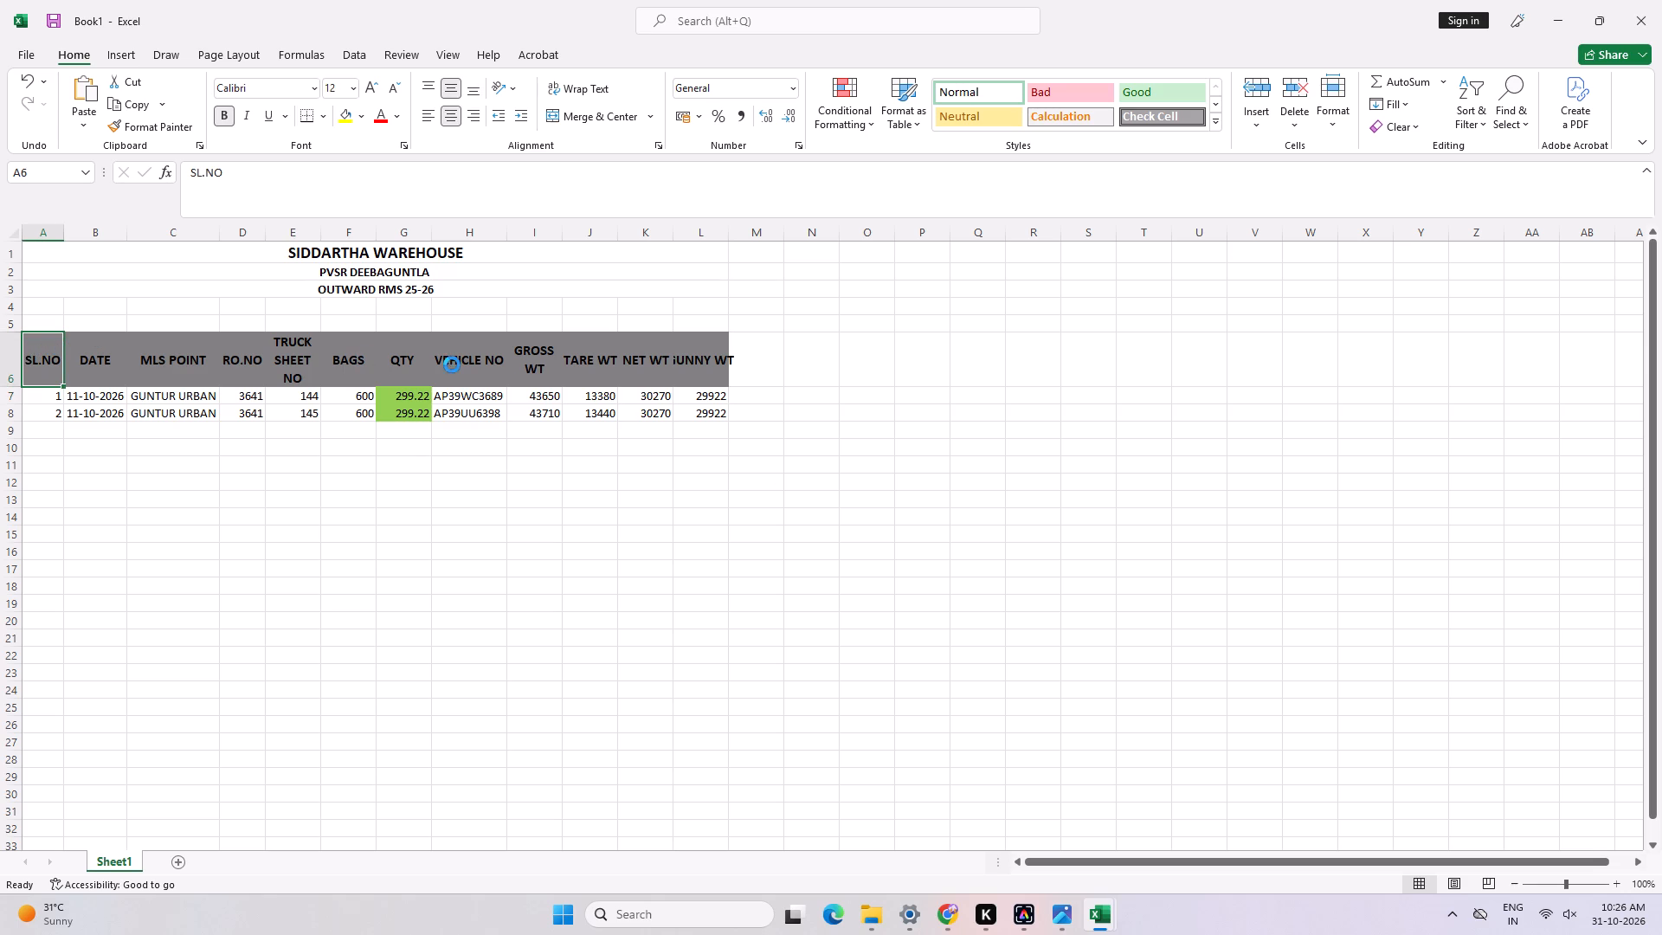
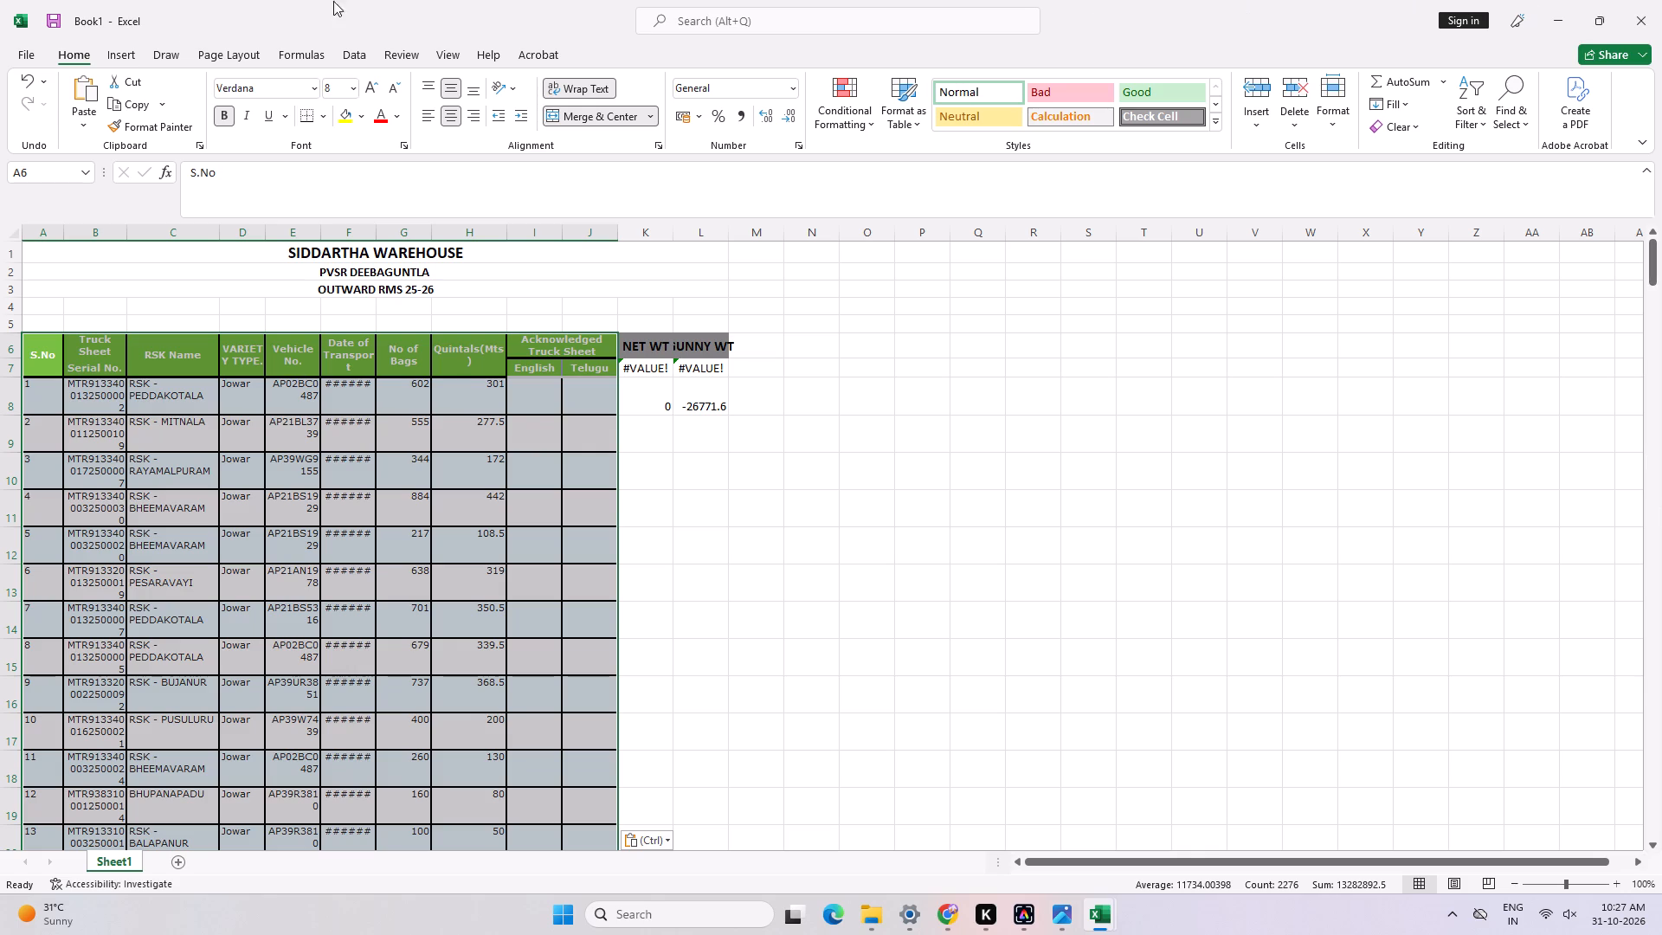
Unmerge the three title rows SIDDARTHA WAREHOUSE, PVSR DEEBAGUNTLA and OUTWARD RMS 25-26 so single columns can be selected.
click(751, 322)
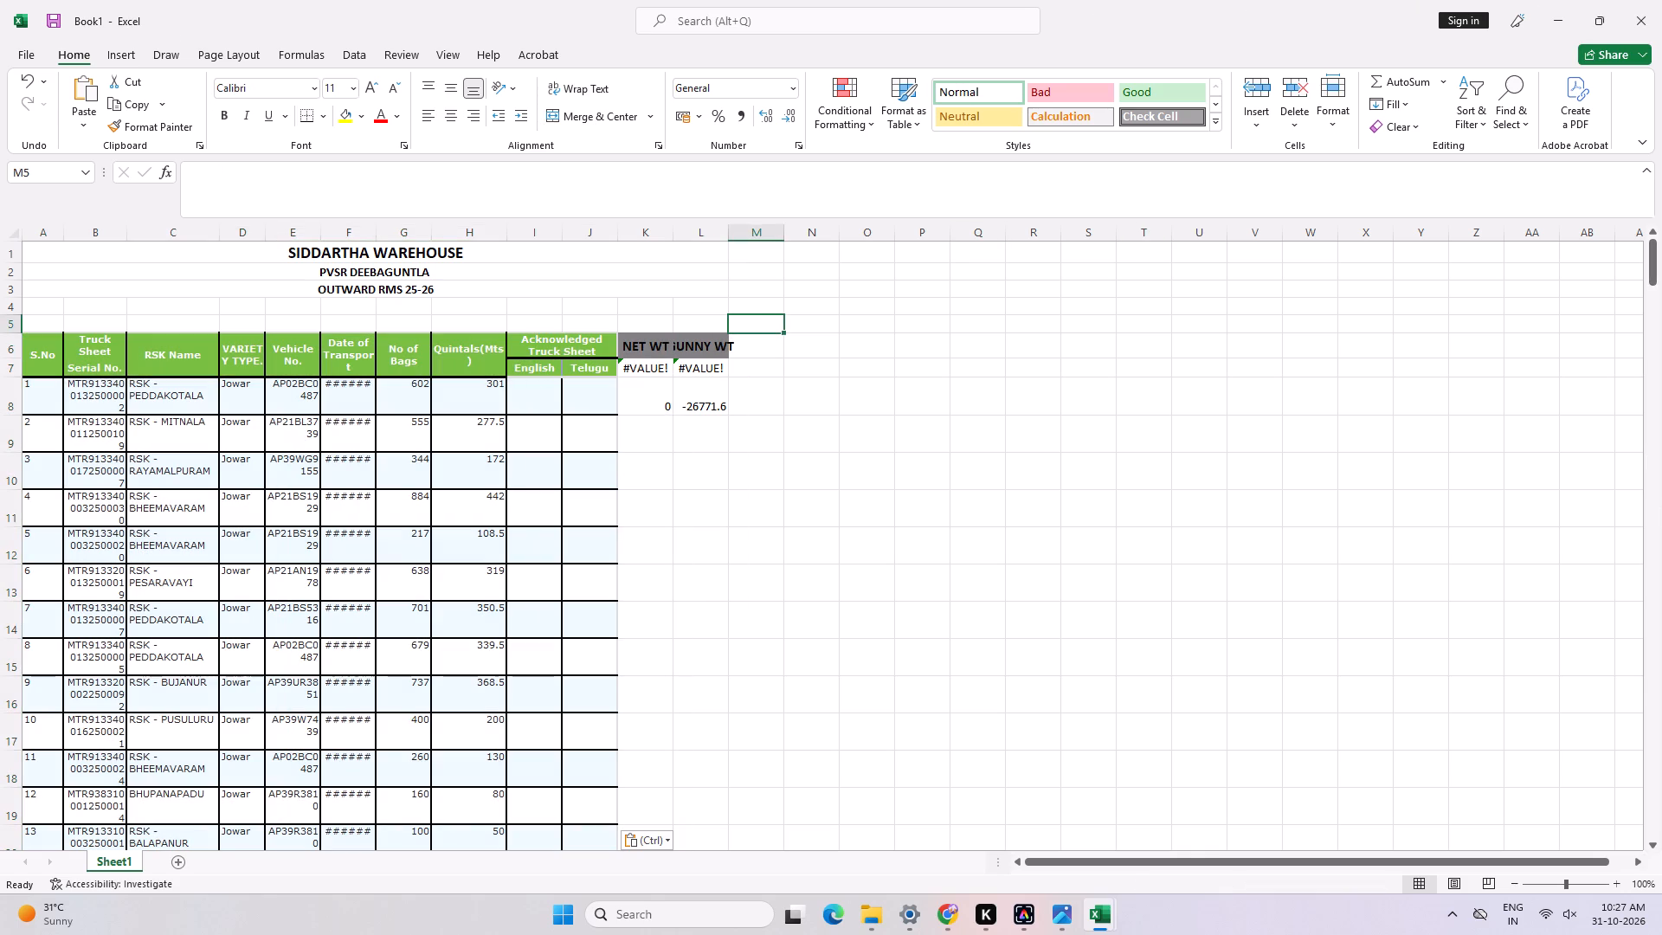
click(650, 370)
key(ctrl+space)
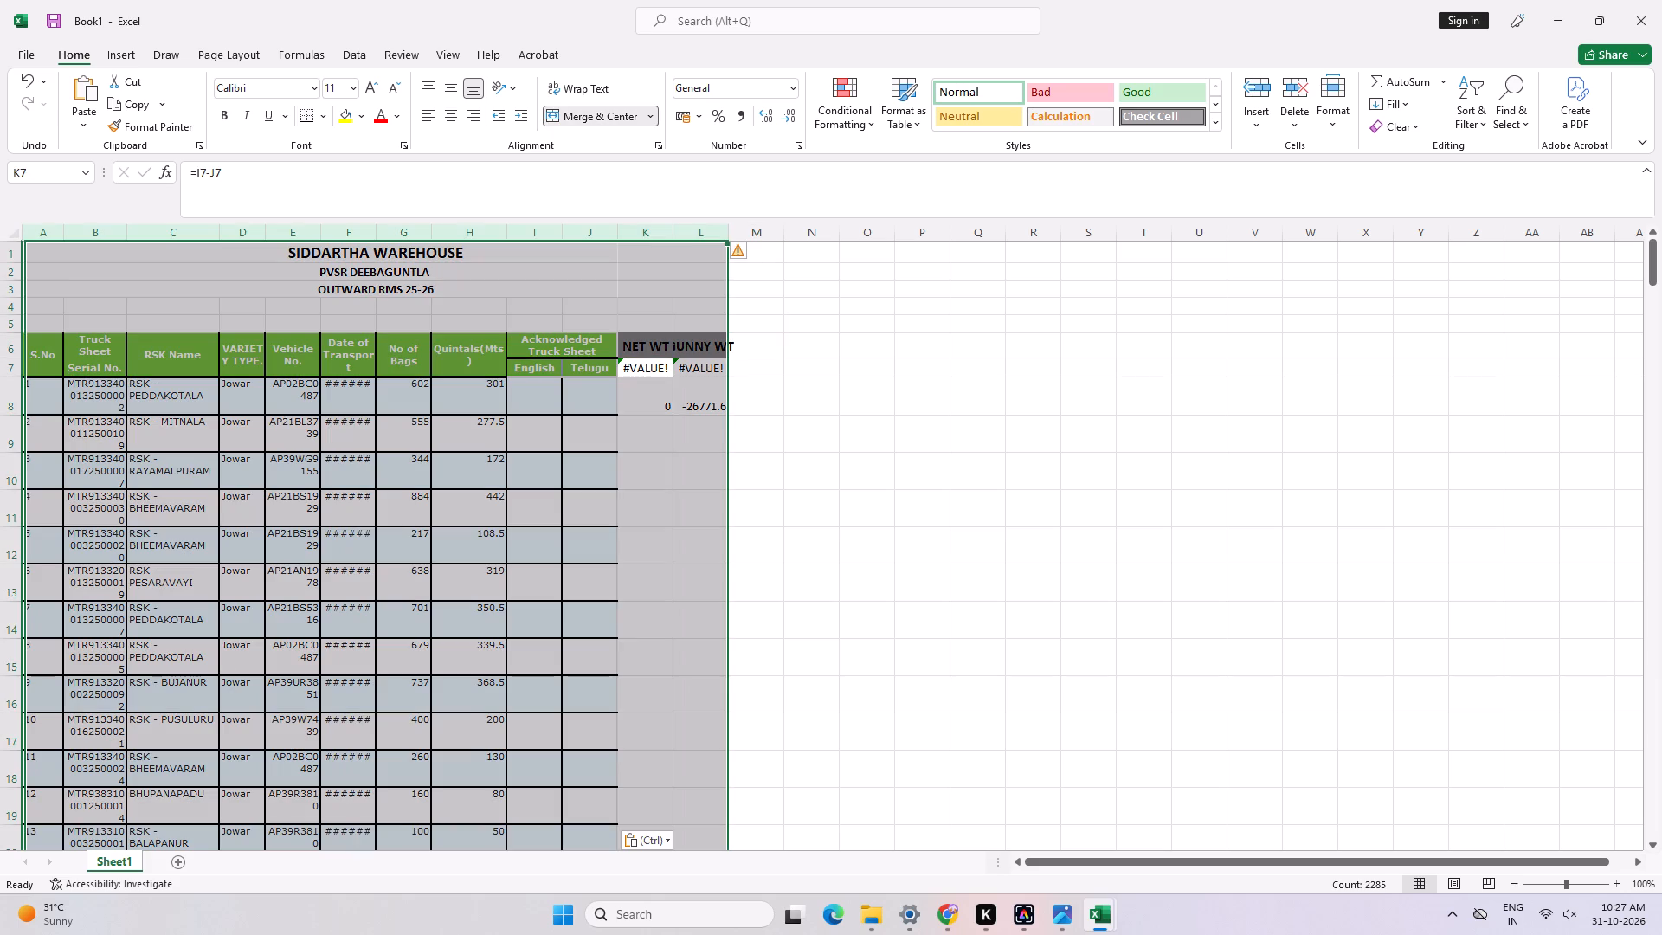
drag(650, 341, 654, 351)
click(634, 262)
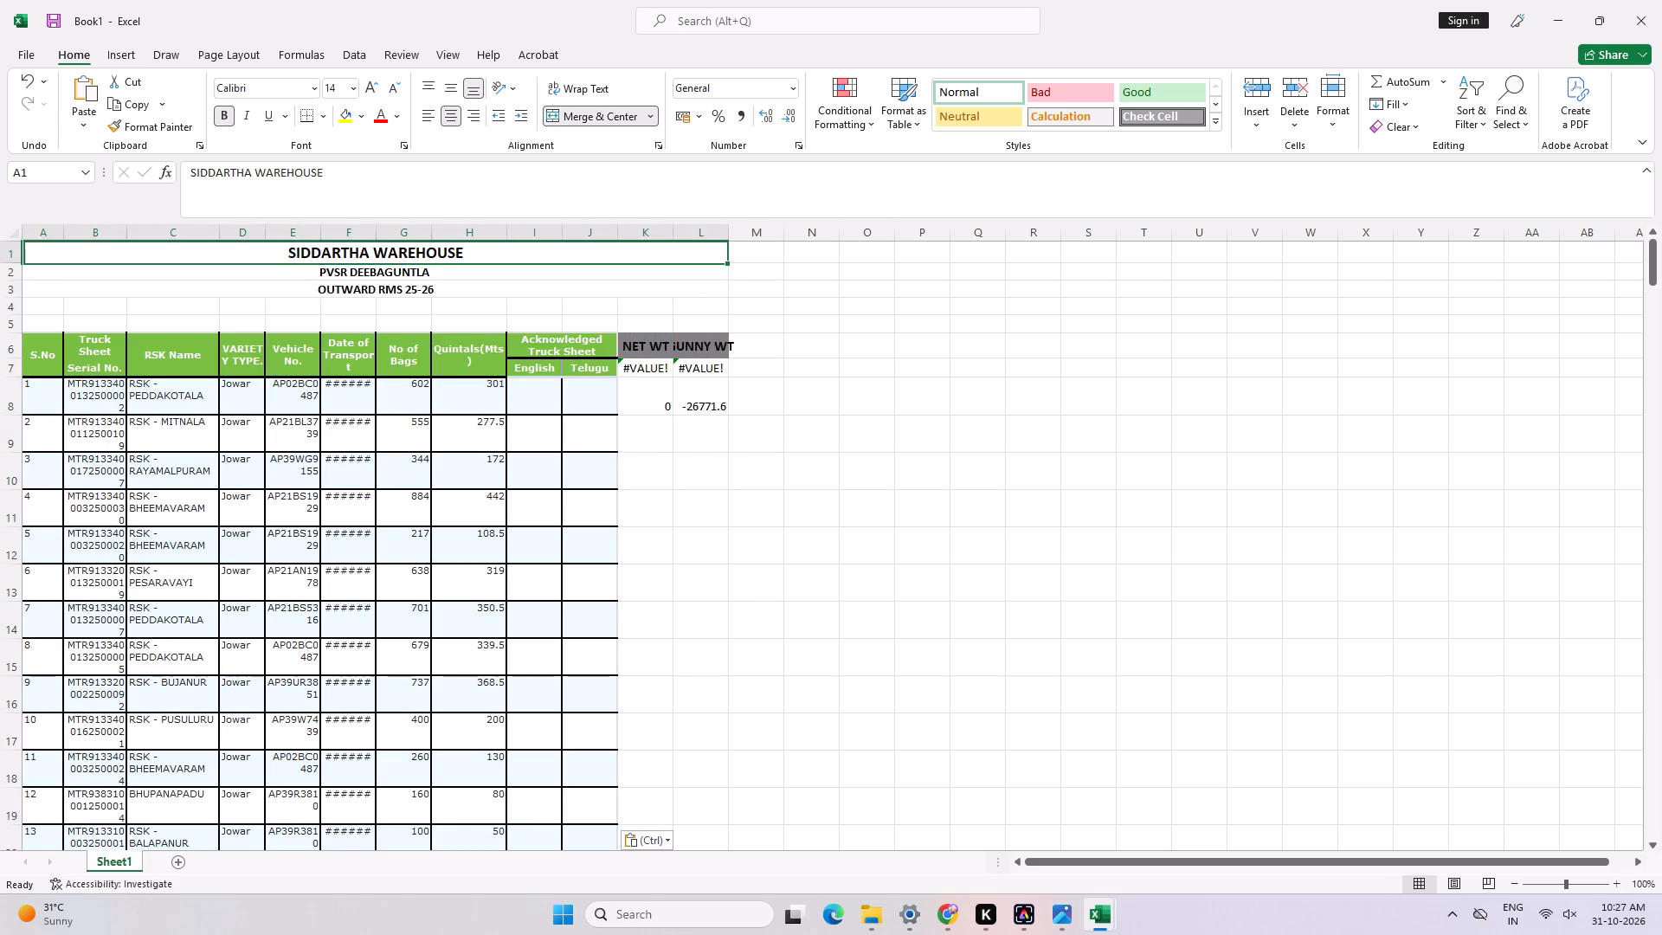
click(603, 113)
click(553, 267)
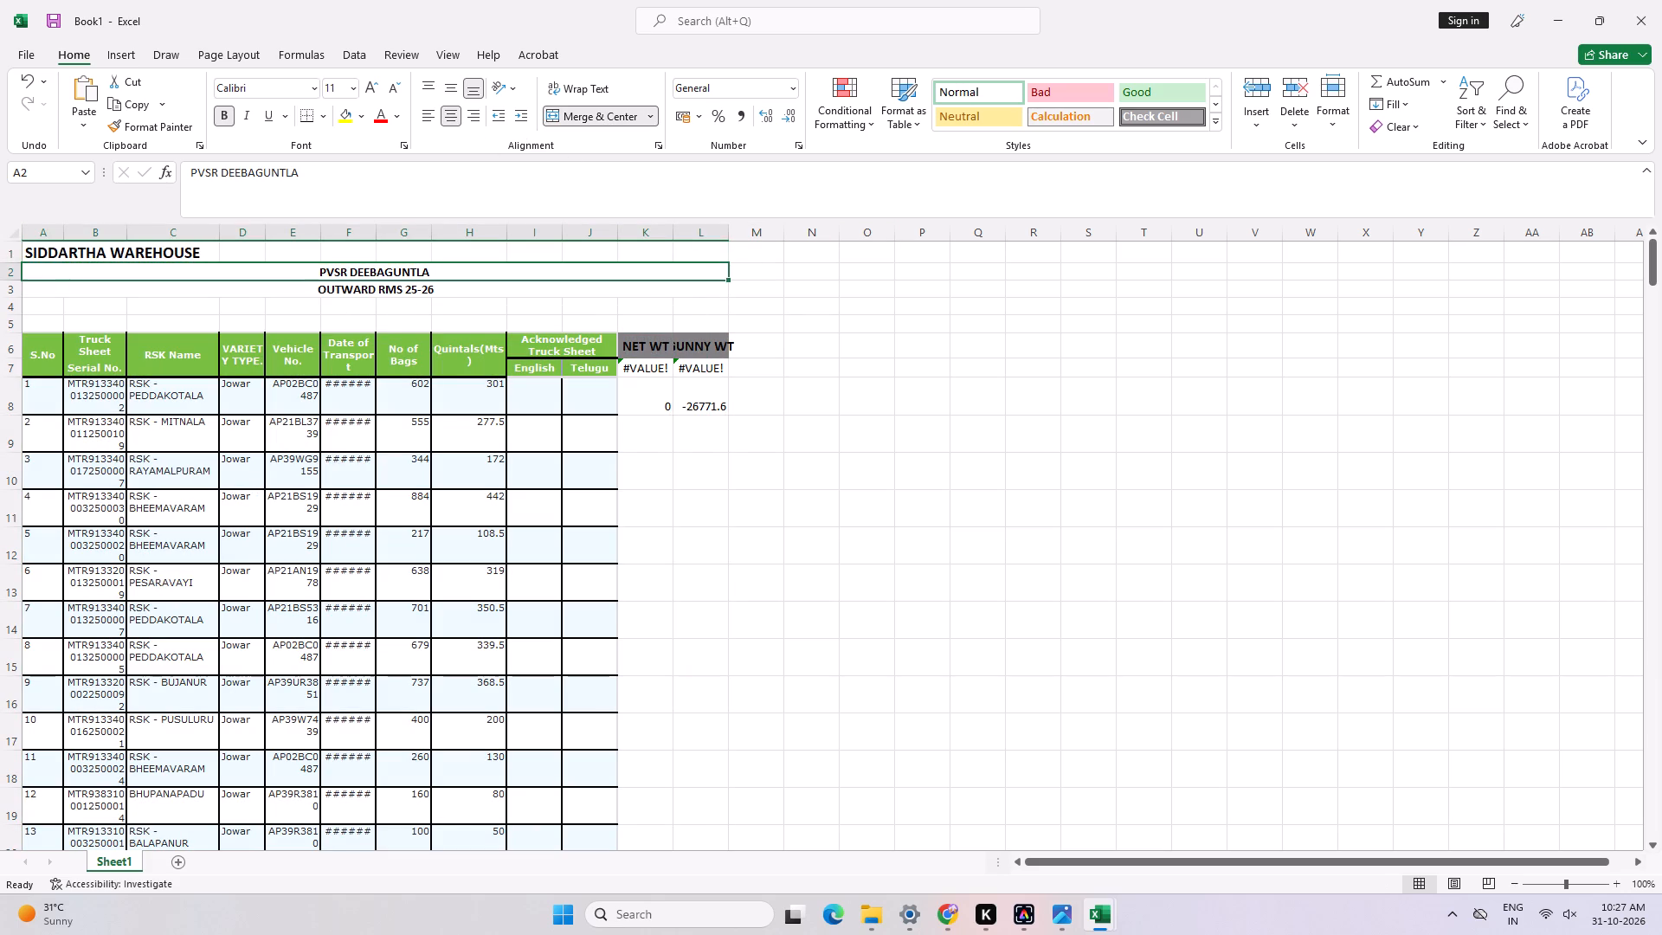
click(581, 107)
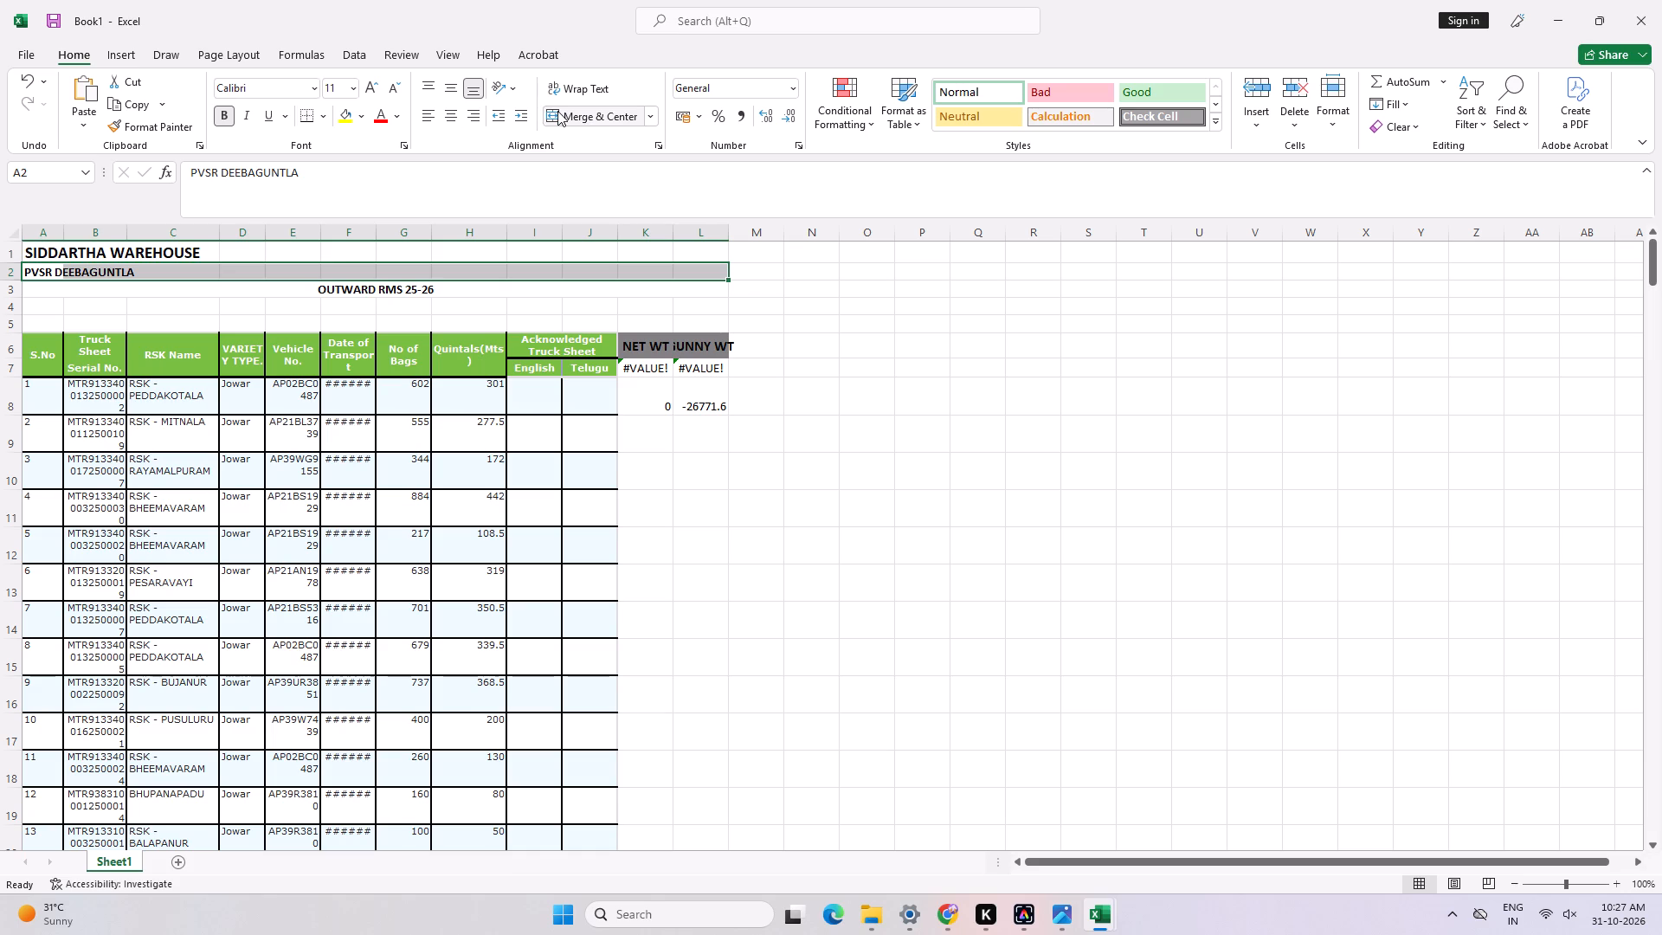
click(650, 290)
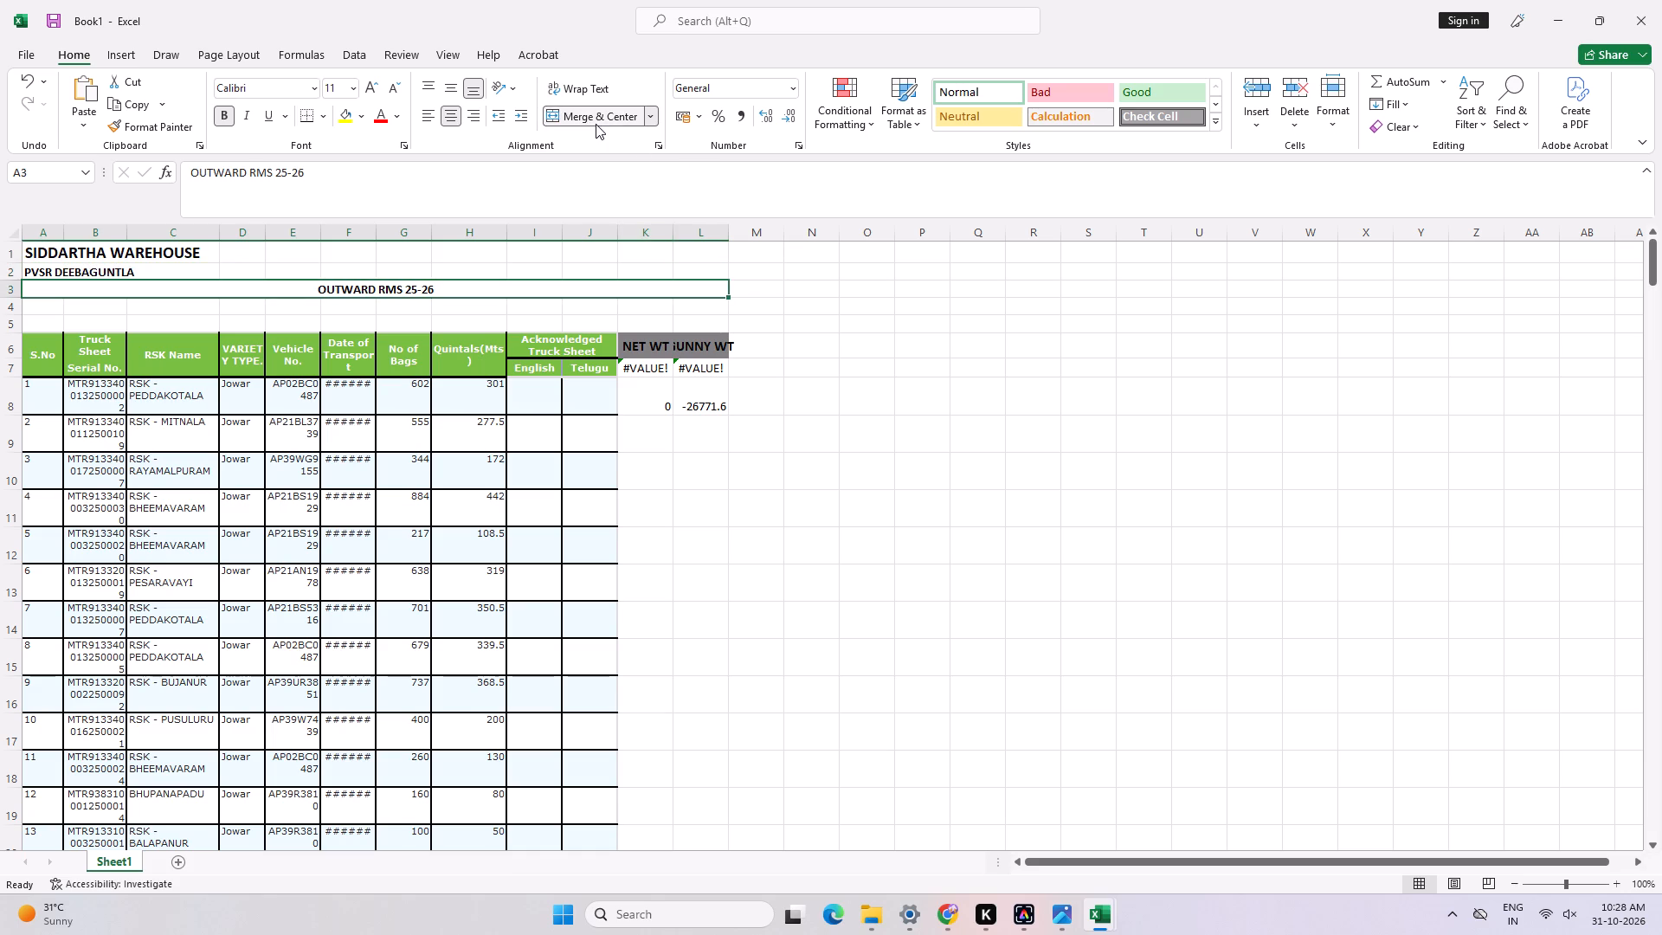
click(596, 124)
Delete the leftover NET WT and GUNNY WT columns beside the pasted truck sheet table.
click(667, 399)
key(ctrl+space)
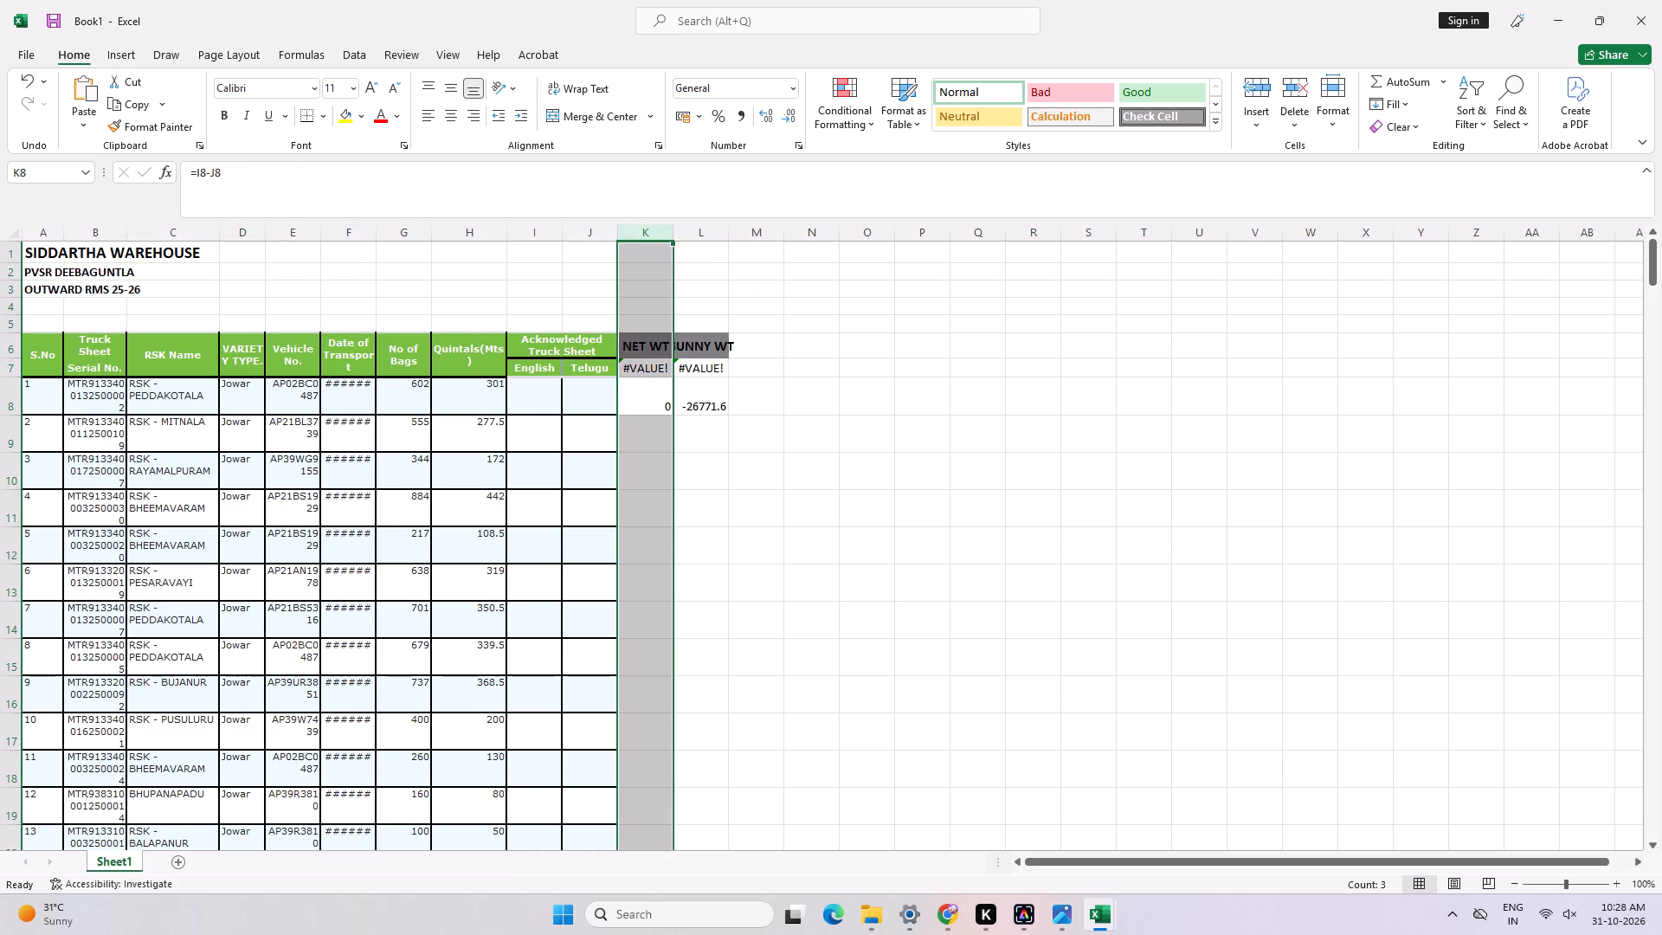
key(ctrl+minus)
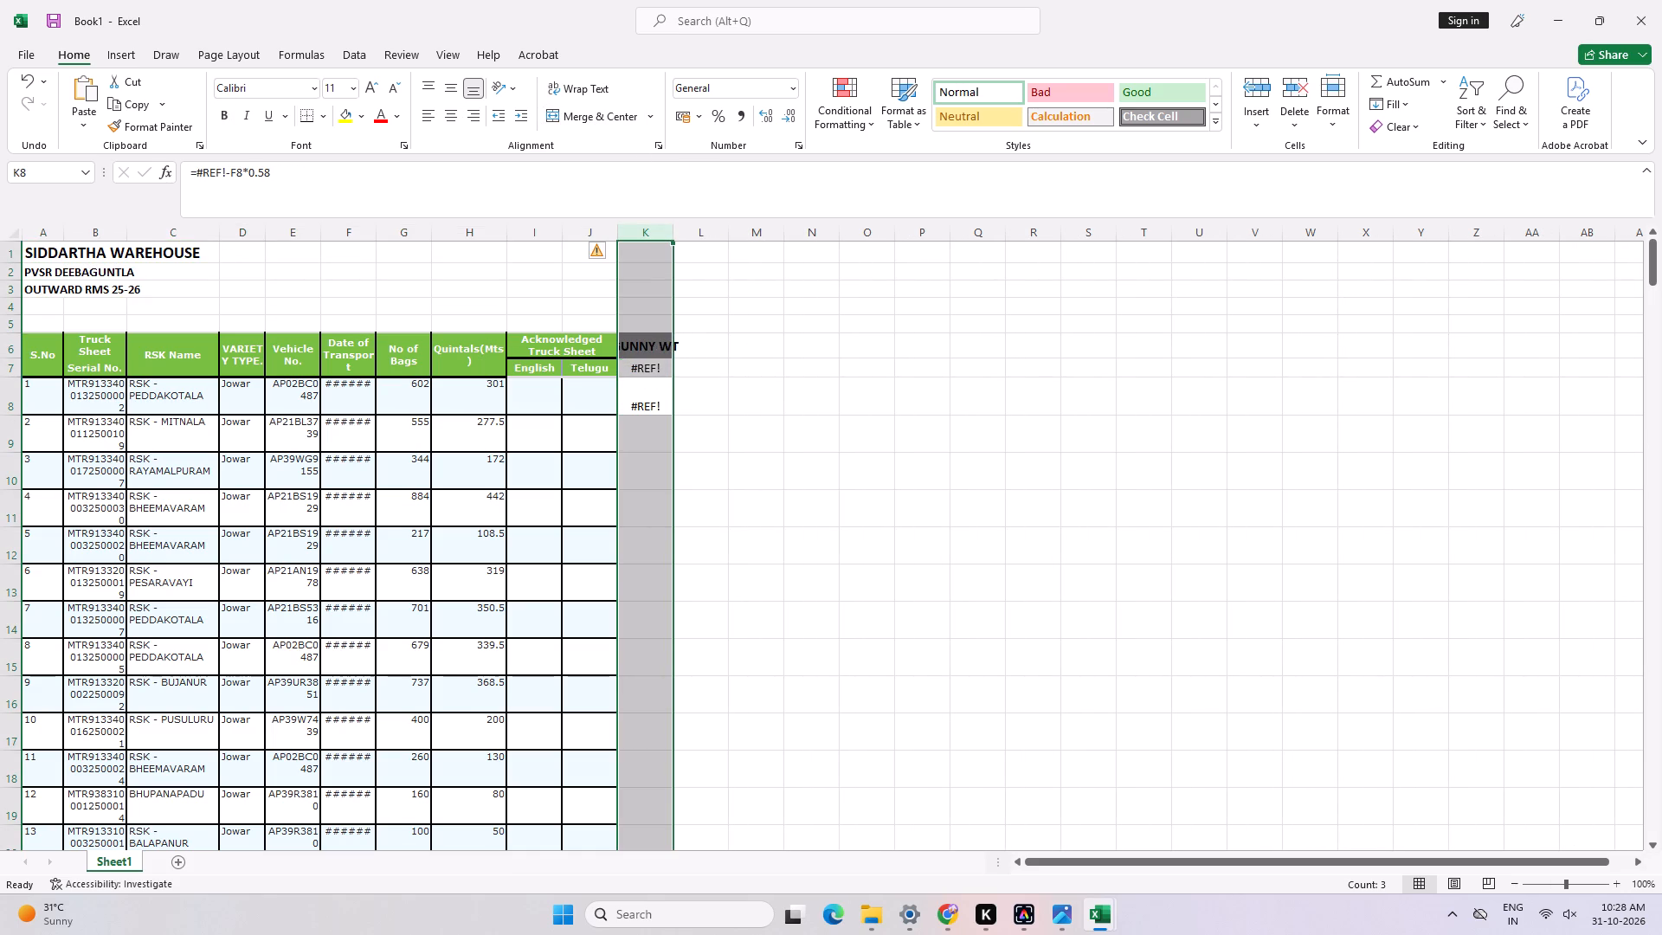
key(ctrl+minus)
click(845, 390)
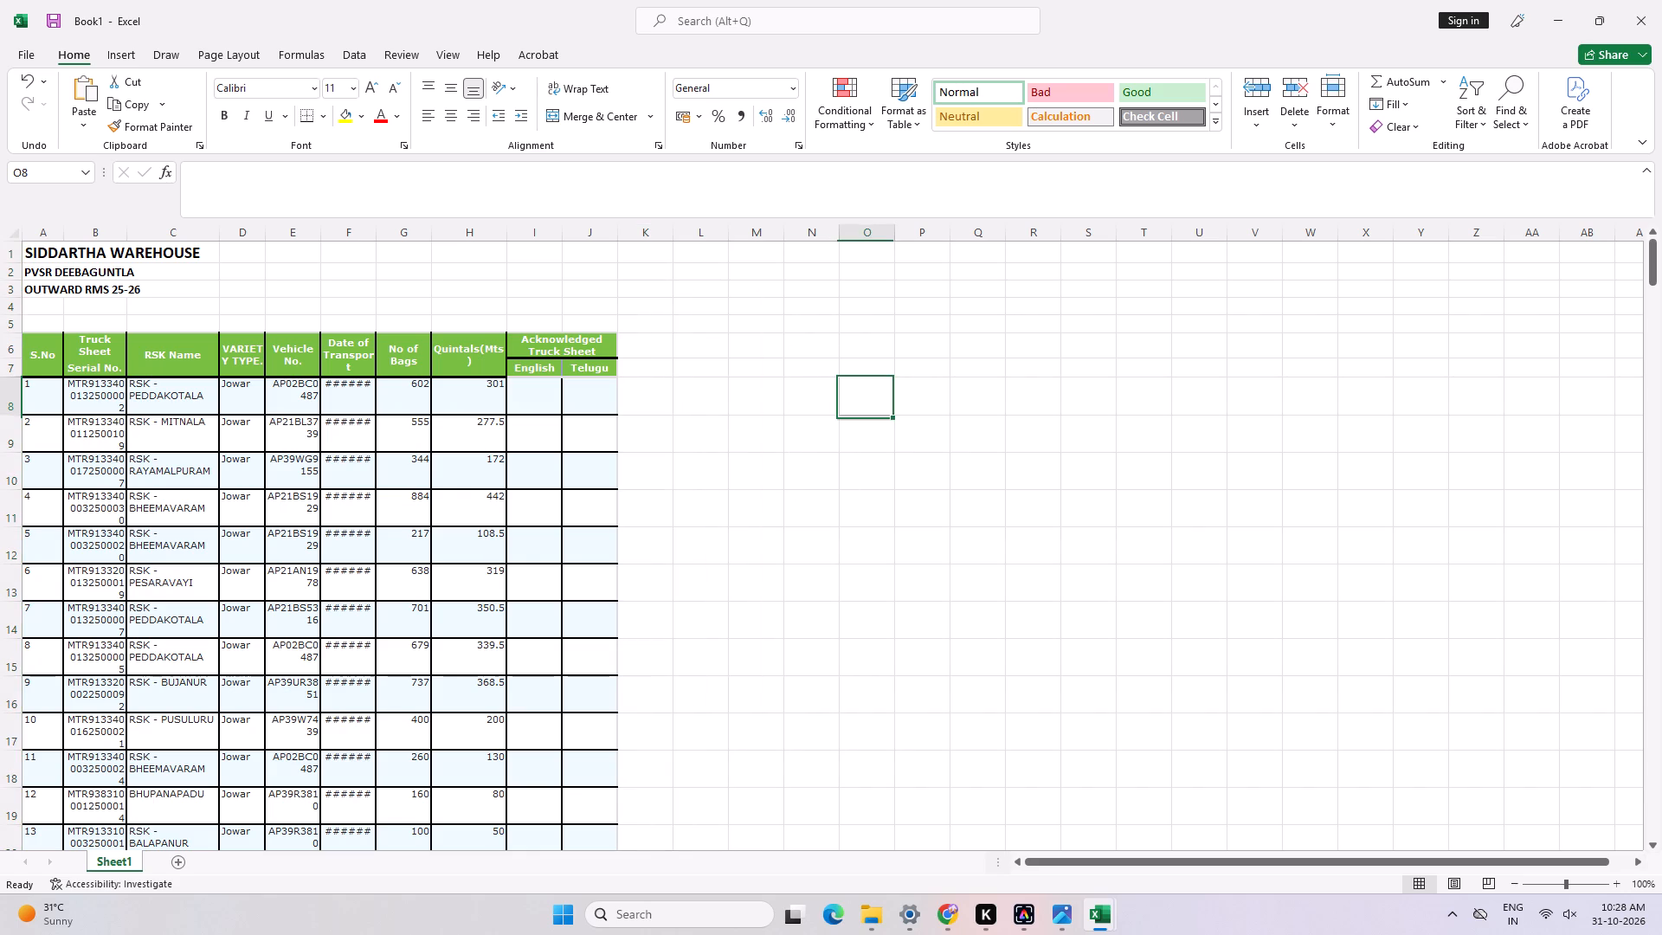
Delete the two Acknowledged Truck Sheet columns, English and Telugu, from the table.
click(537, 237)
key(ctrl+minus)
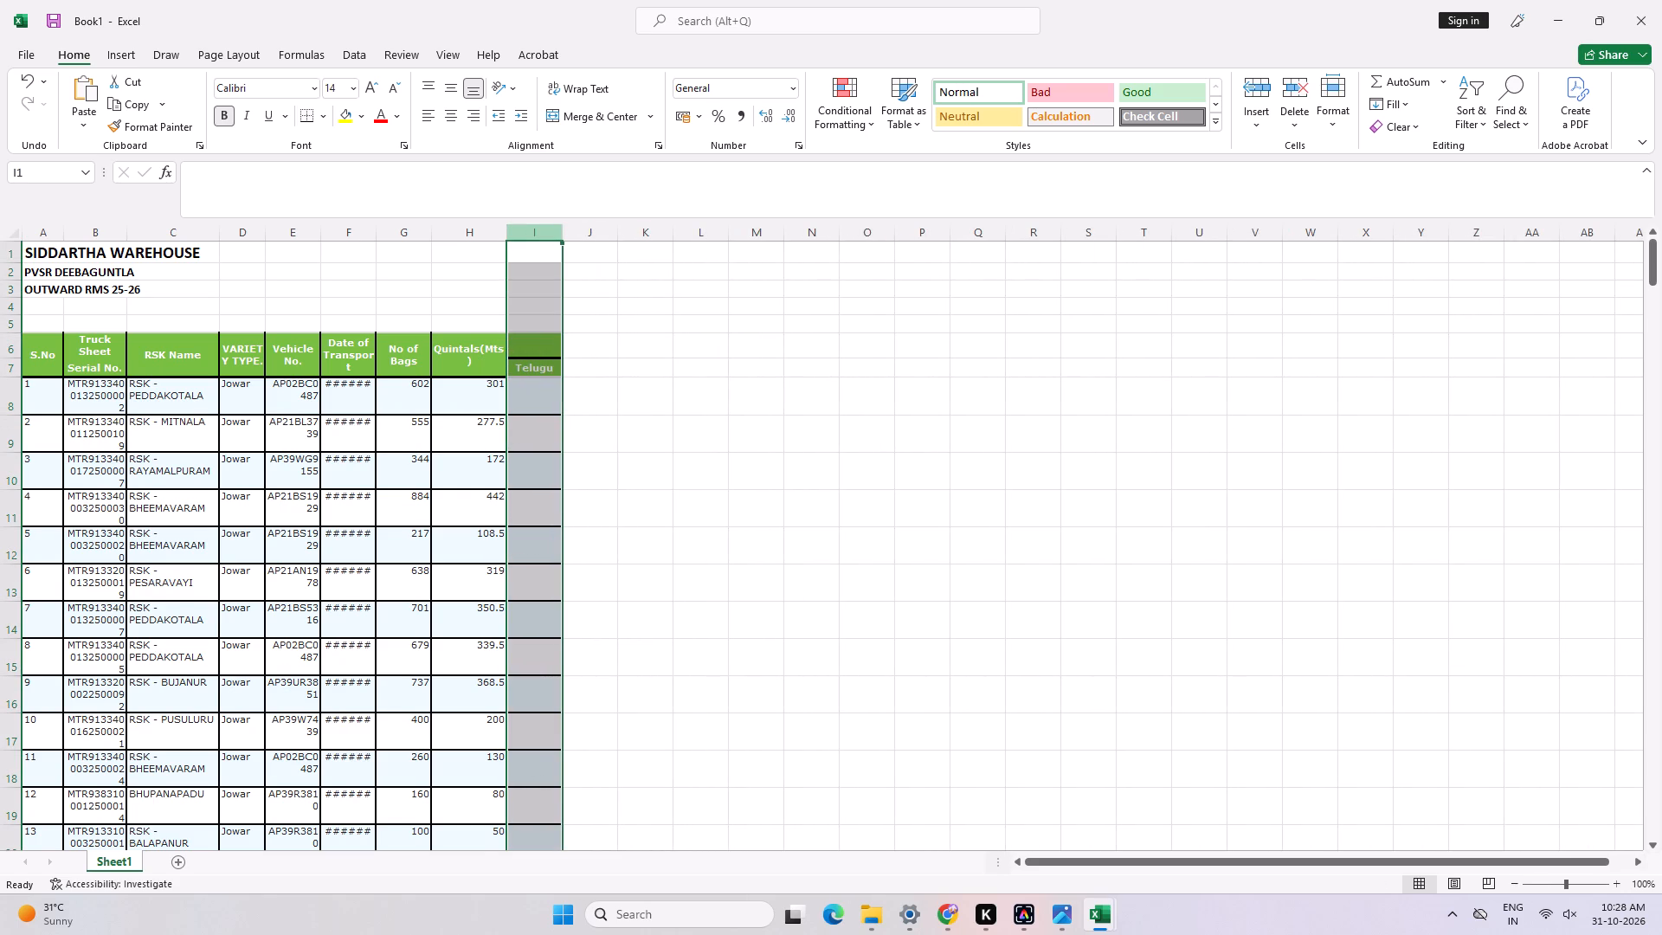
key(ctrl+minus)
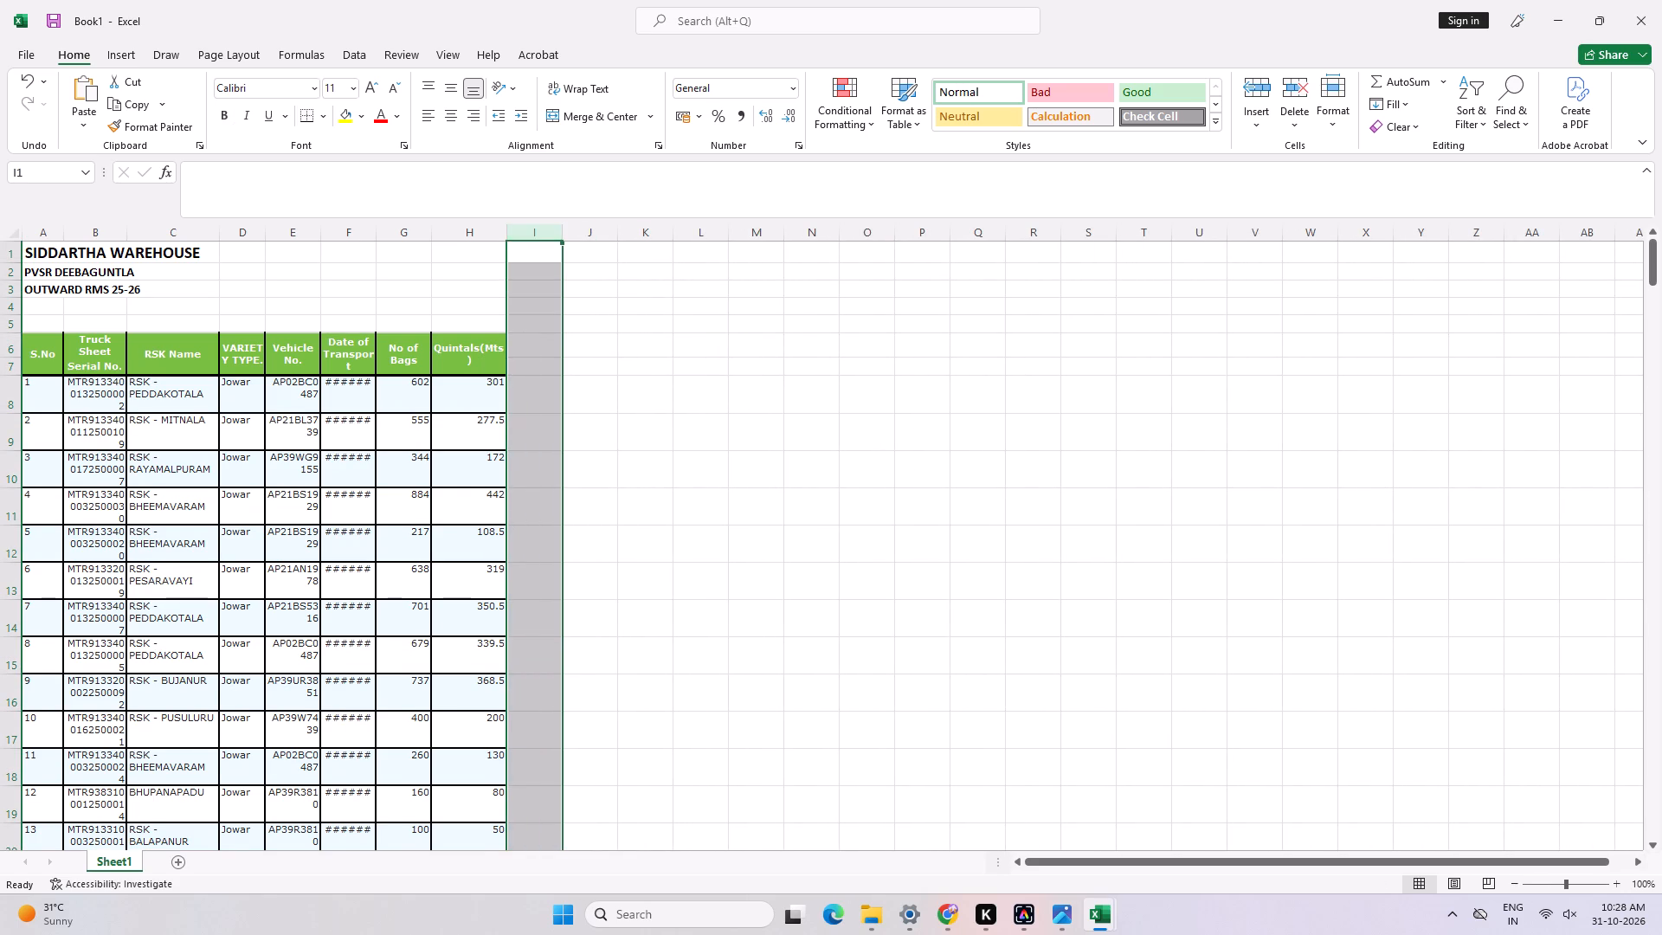
click(828, 480)
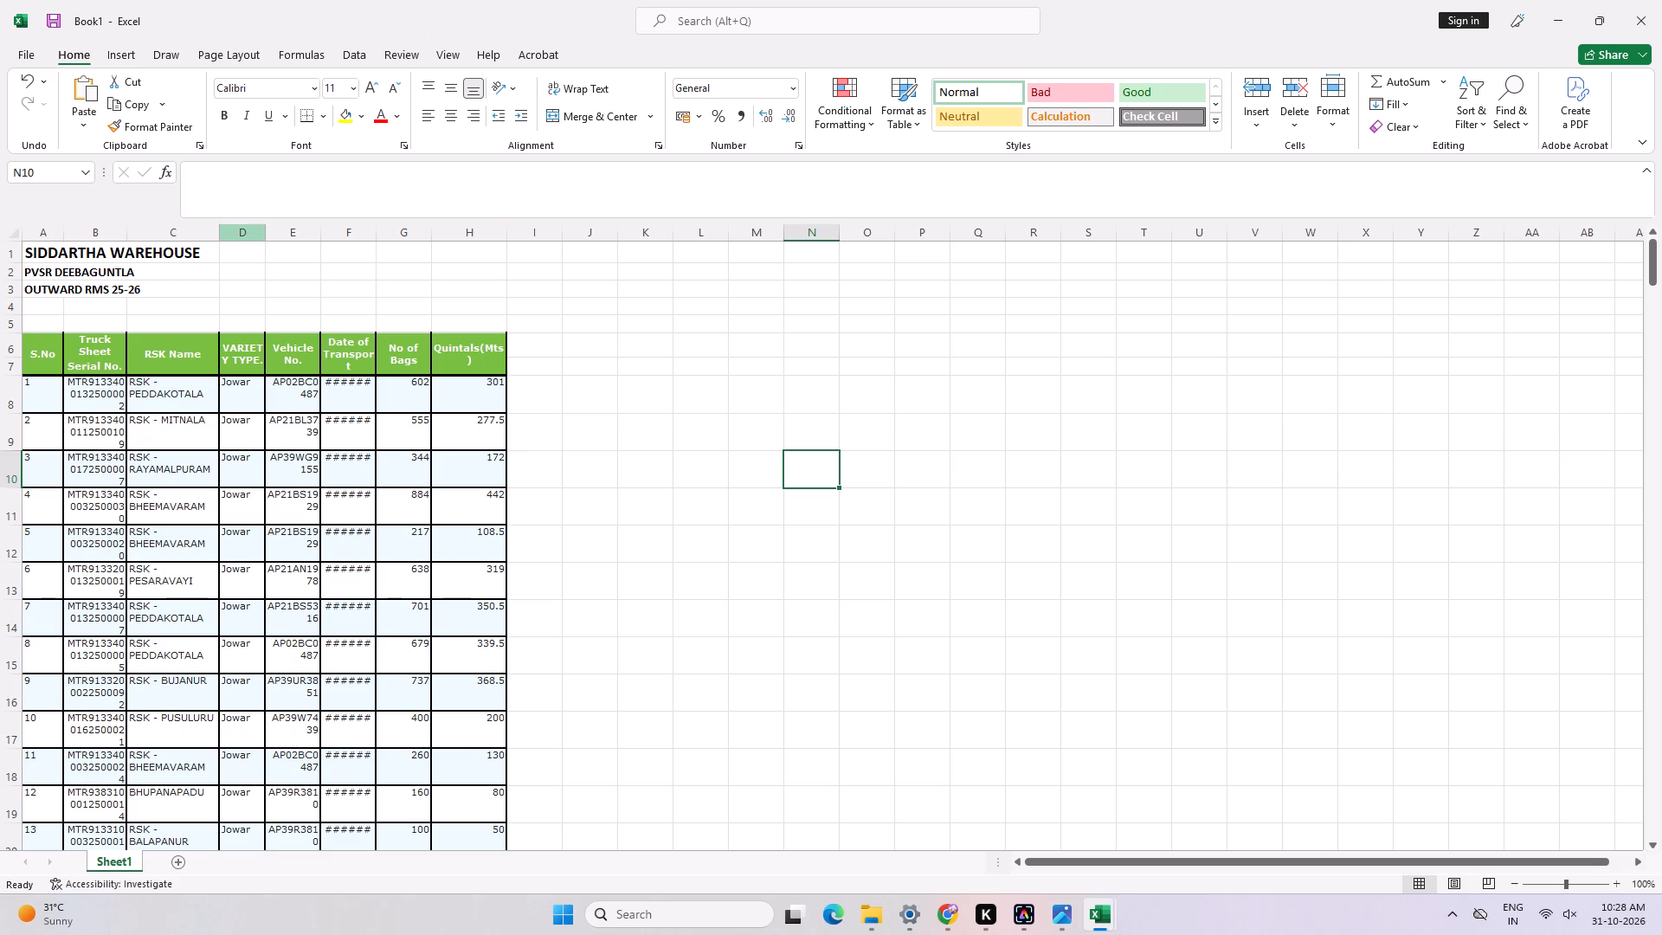
Widen the Truck Sheet Serial No., RSK Name, Vehicle No. and Date of Transport columns so their entries fit on one line.
double_click(120, 234)
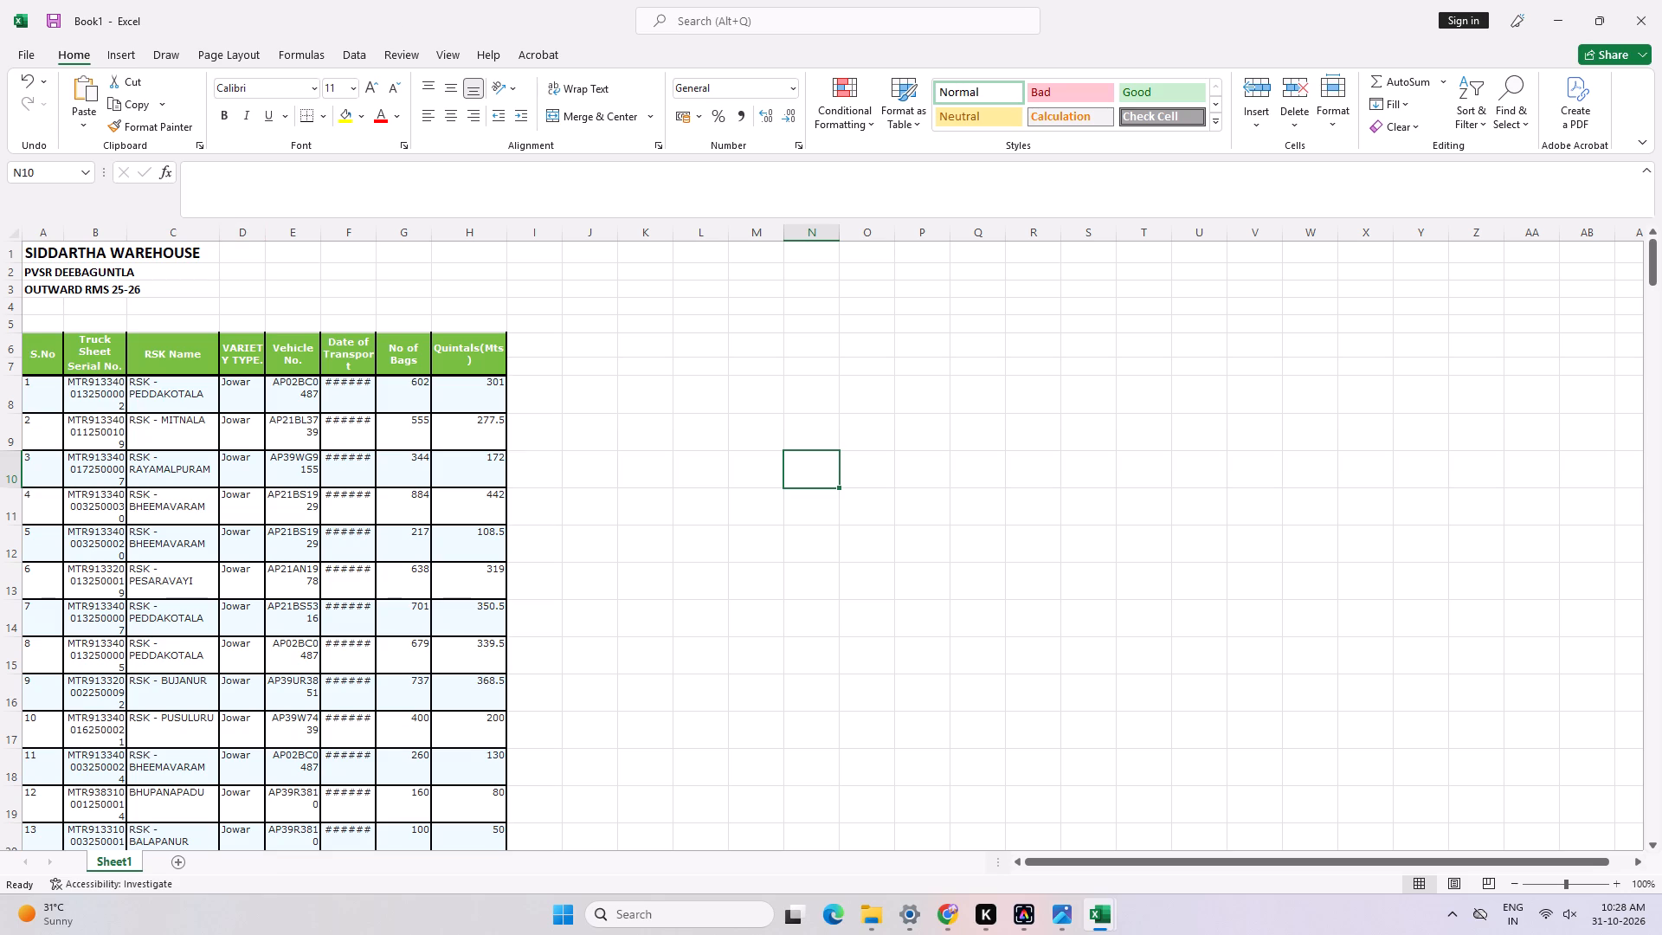
drag(121, 234, 192, 250)
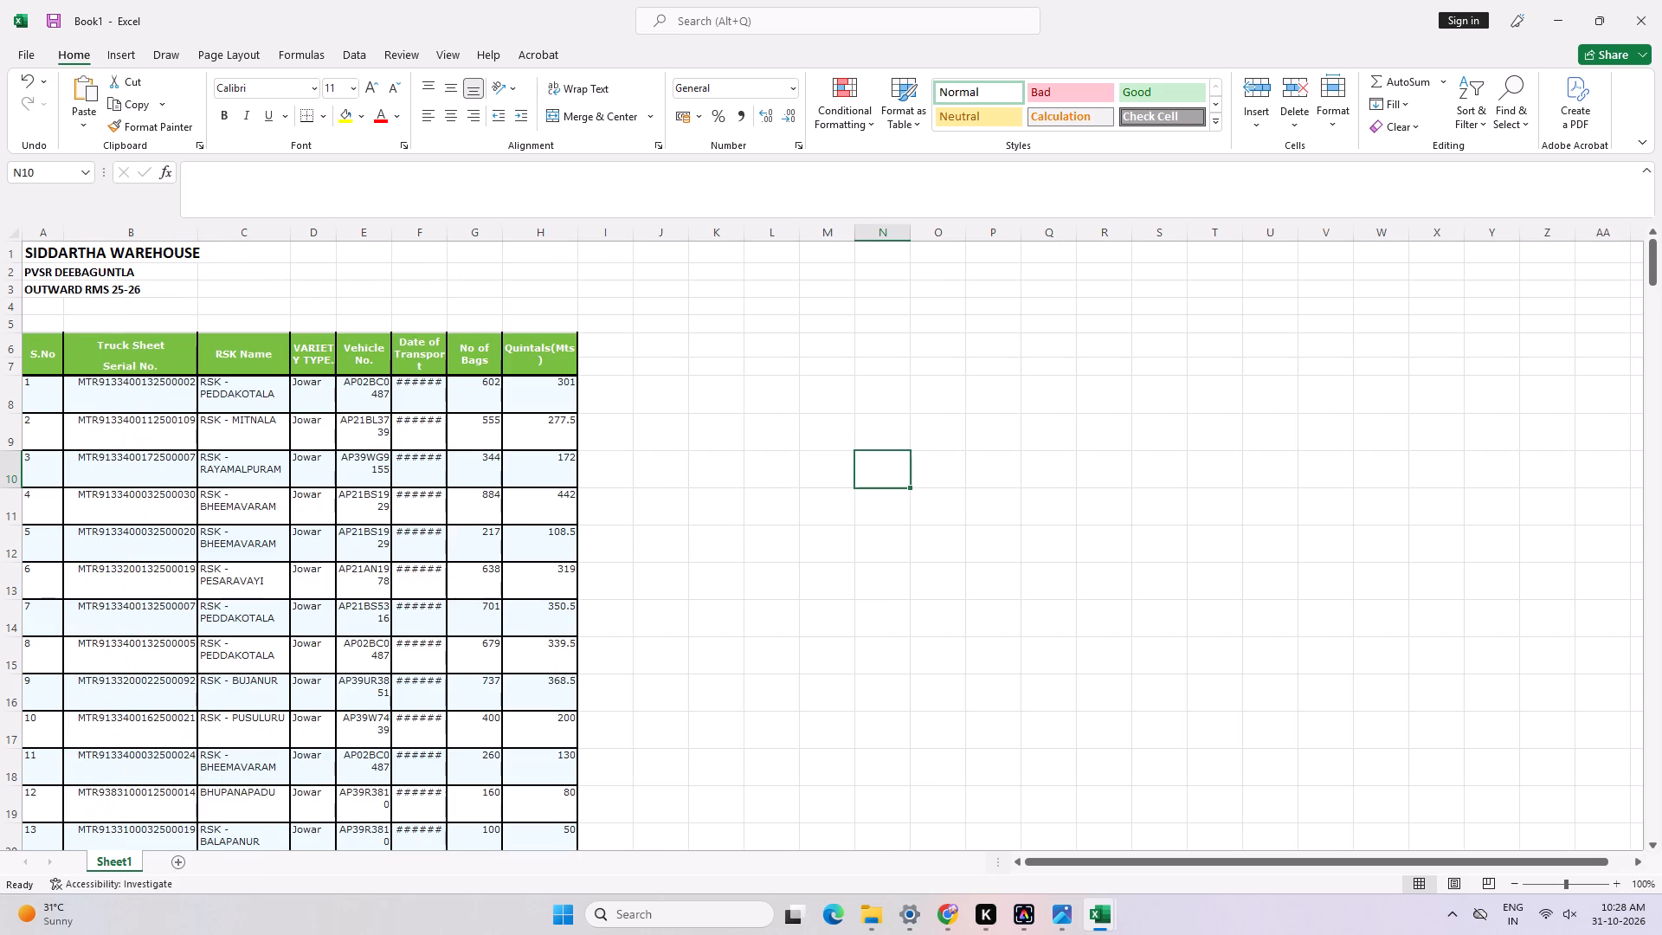
drag(296, 236, 325, 243)
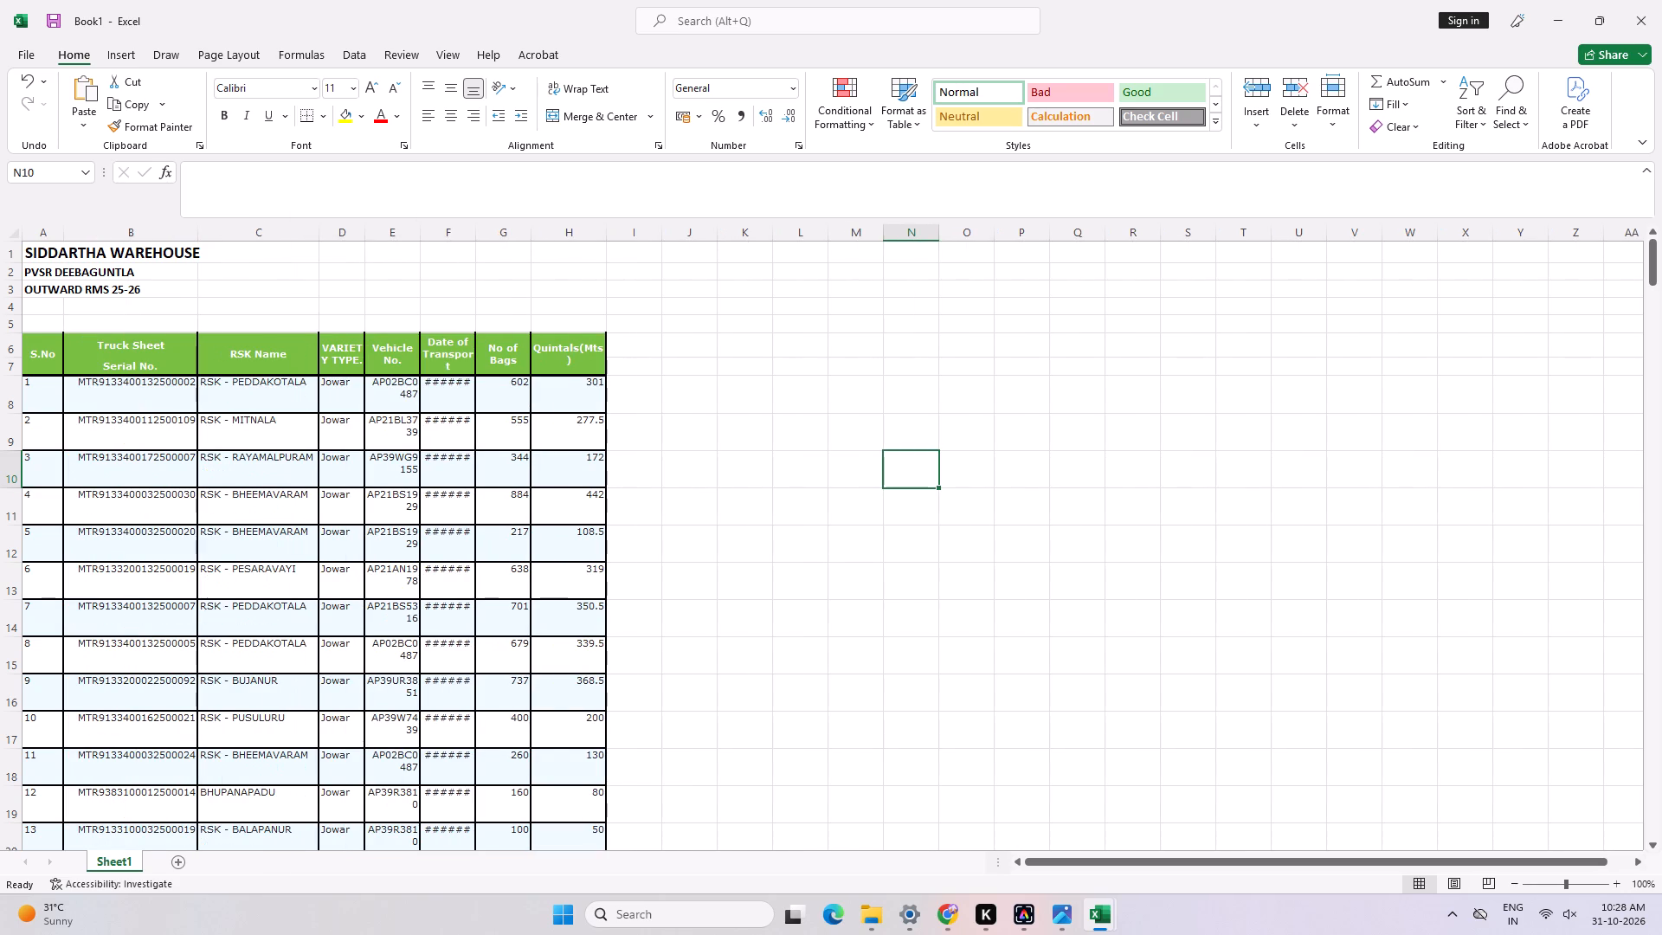
scroll(318, 417, down, 3)
scroll(332, 418, up, 4)
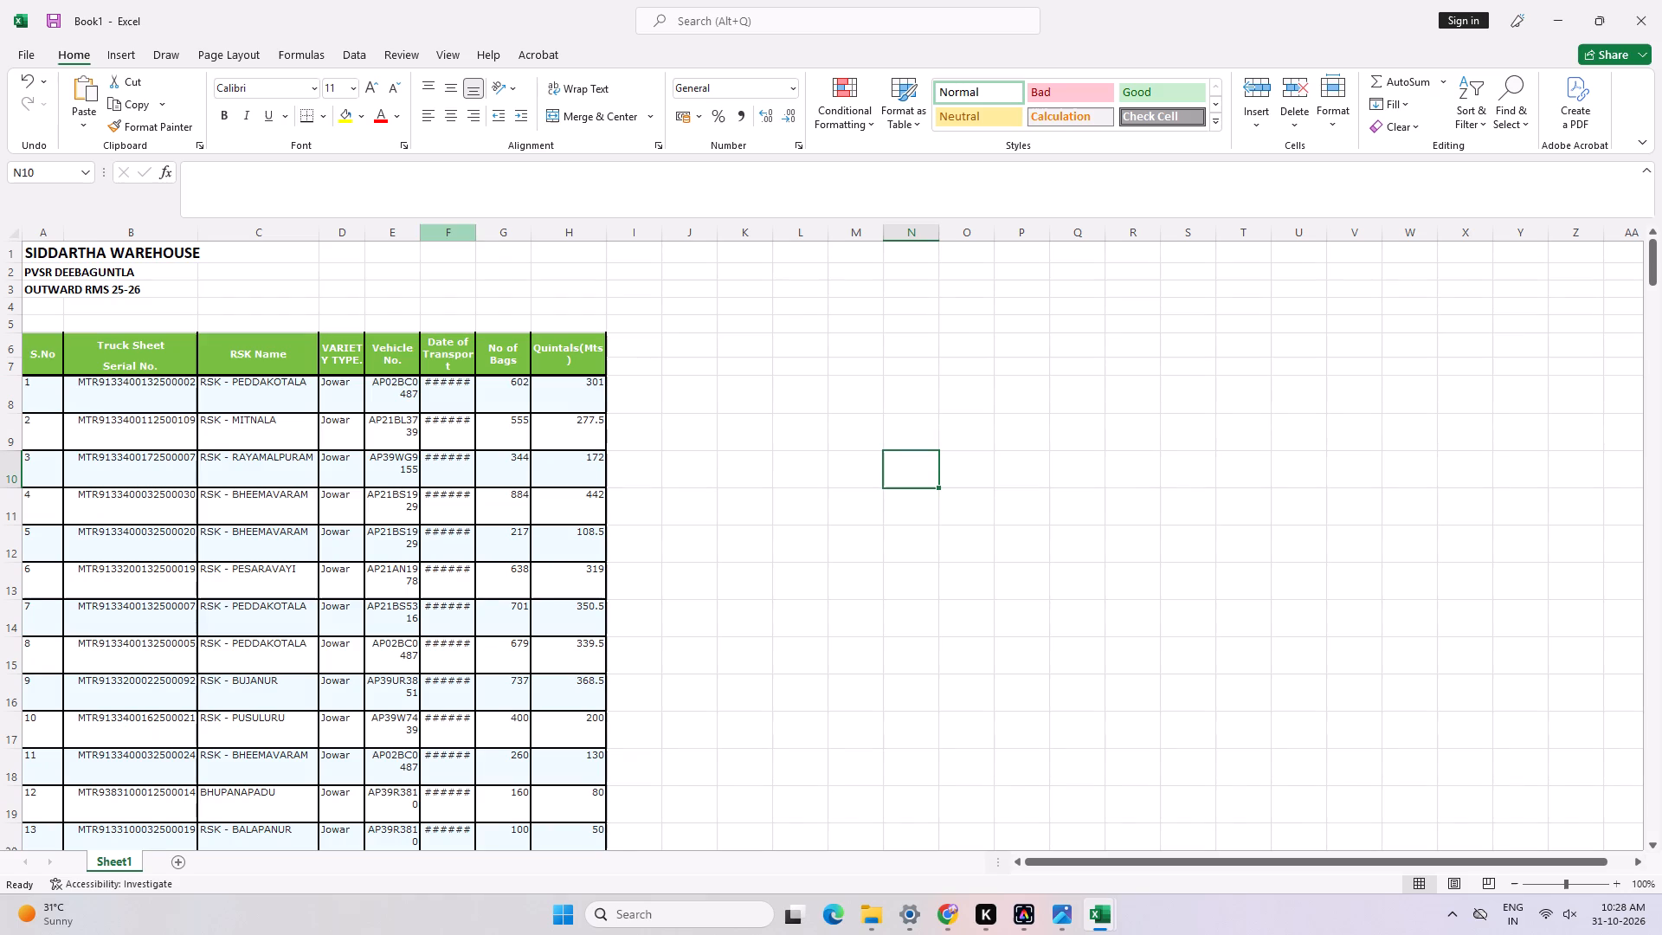
drag(421, 236, 454, 244)
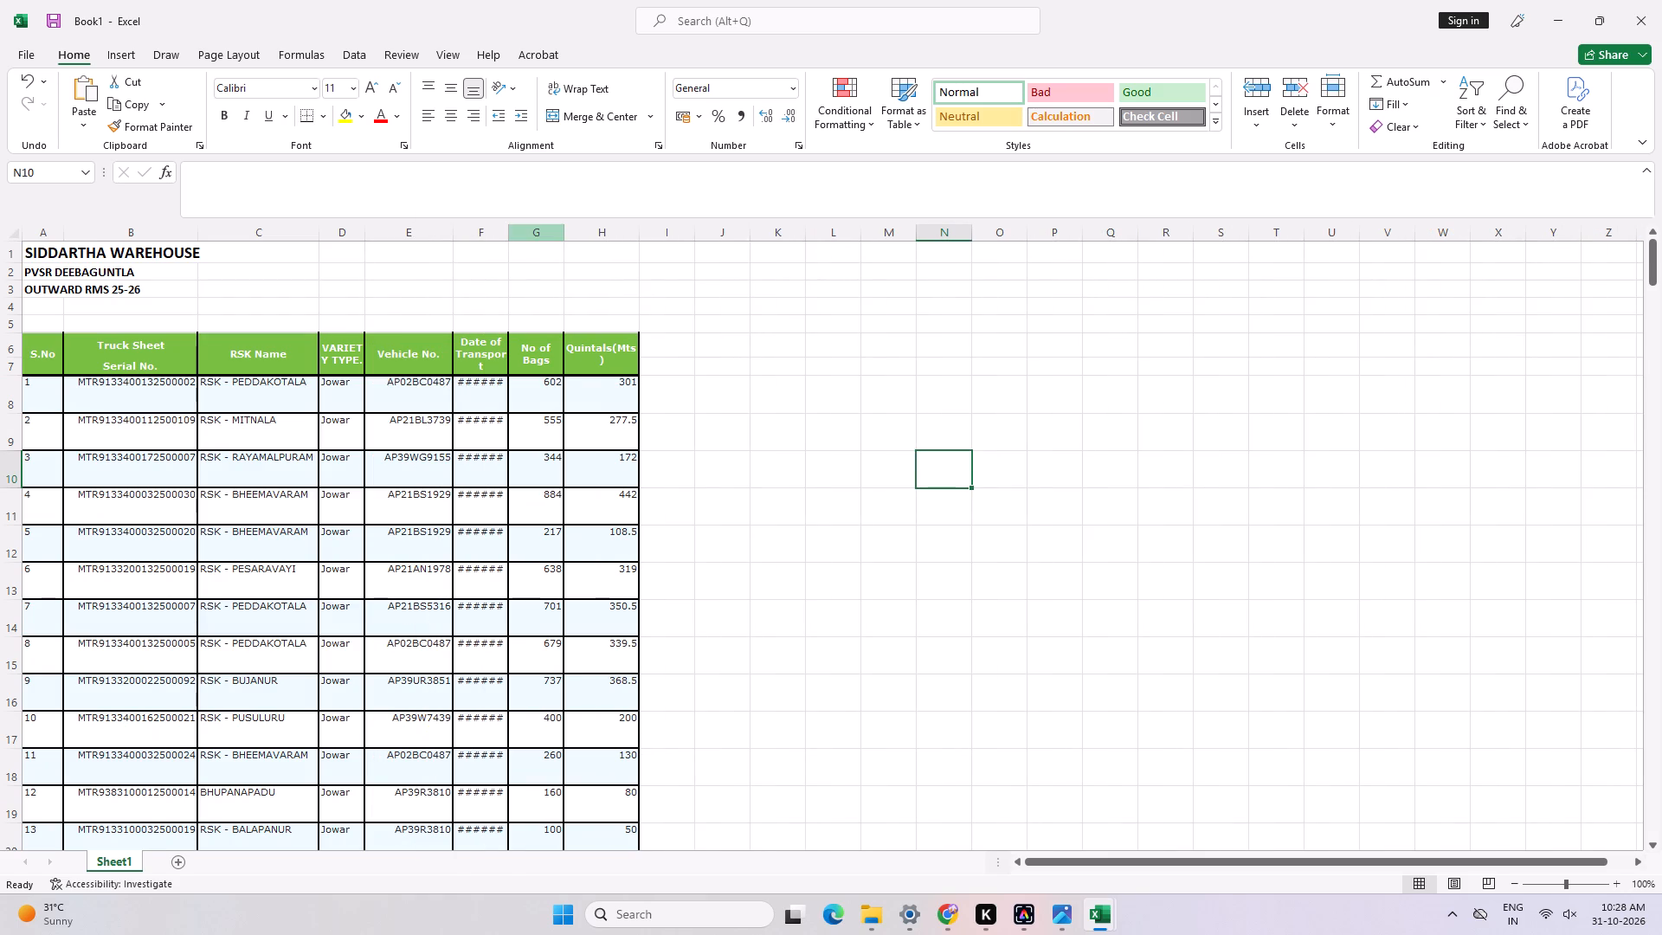
click(780, 263)
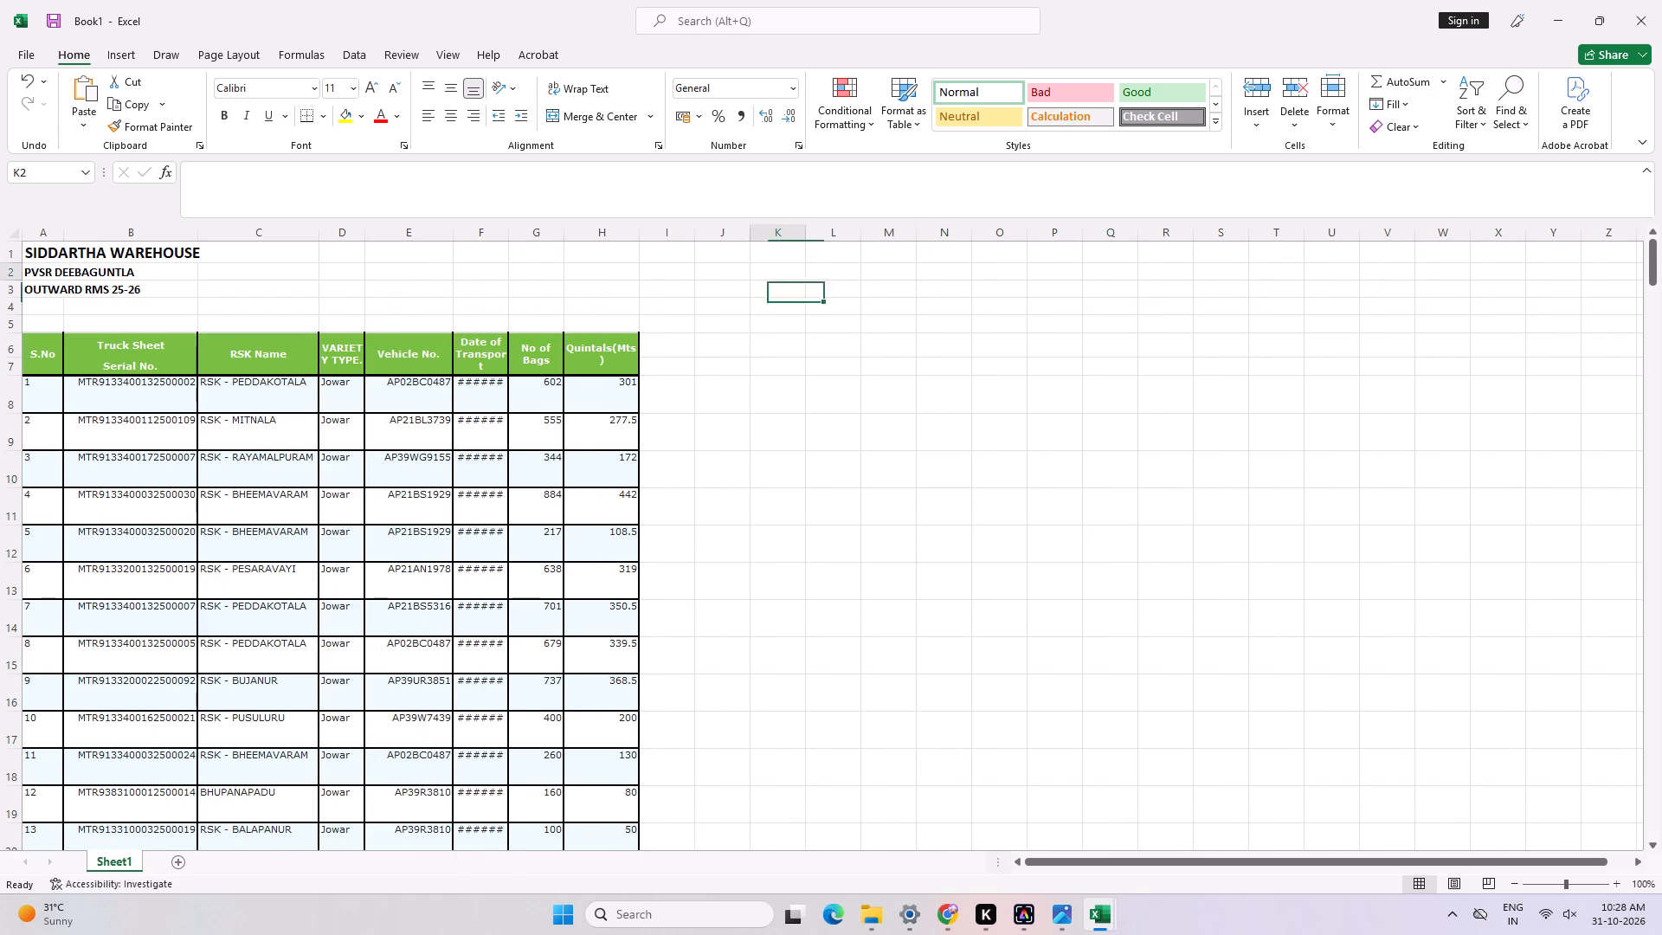
drag(508, 240, 536, 243)
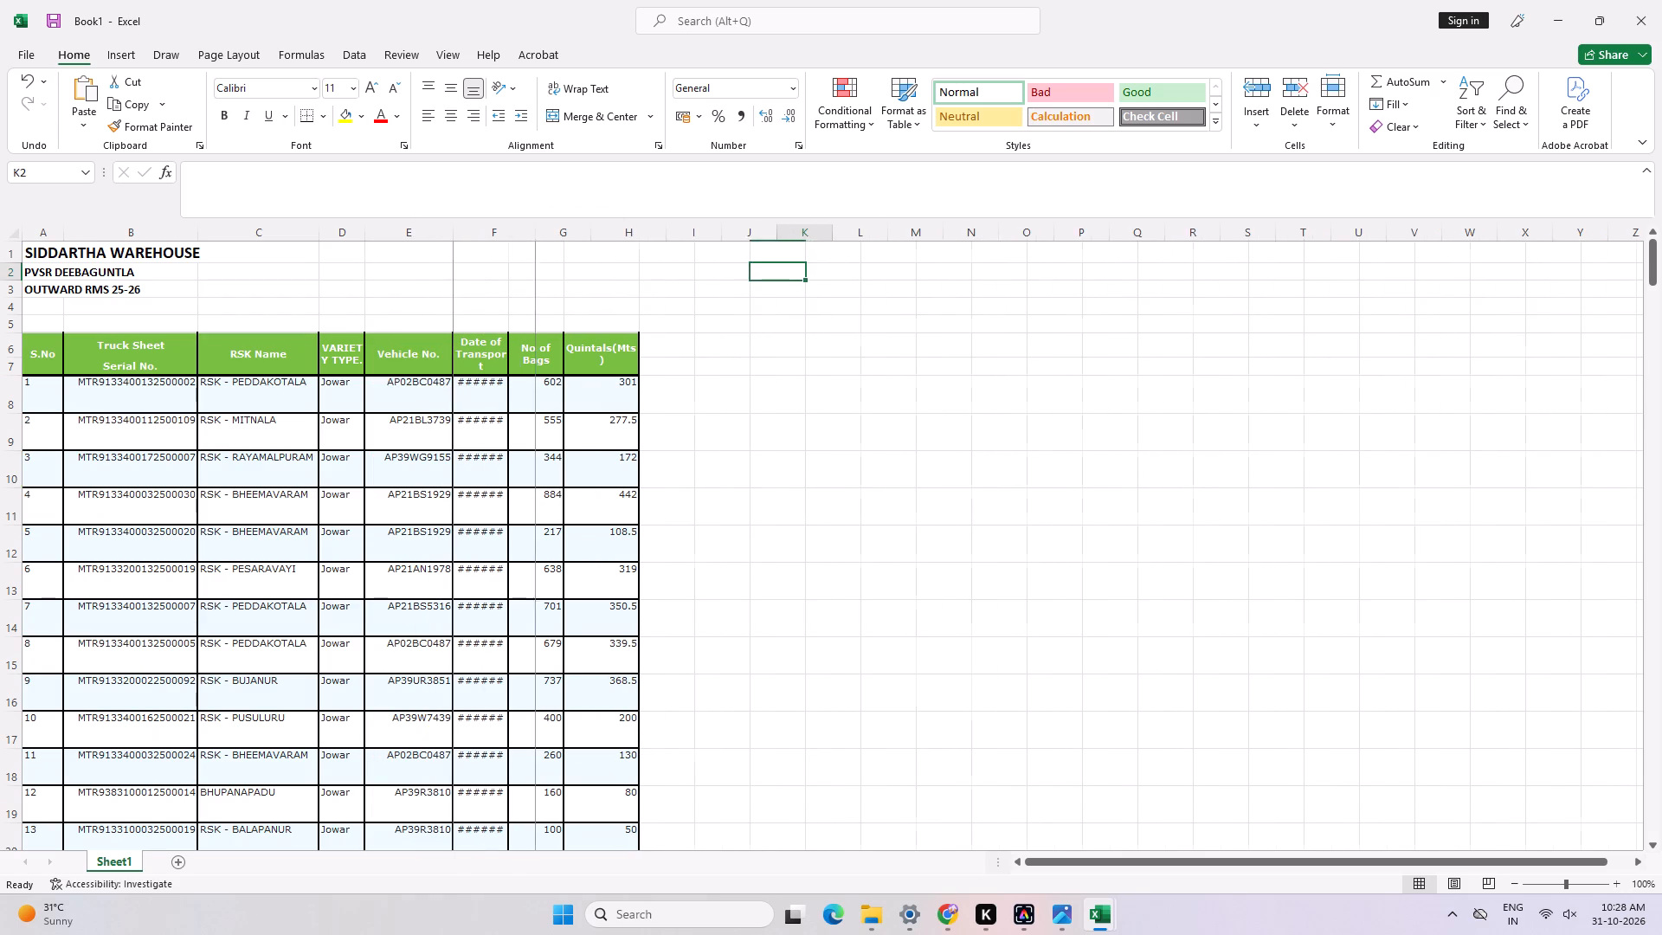
click(854, 415)
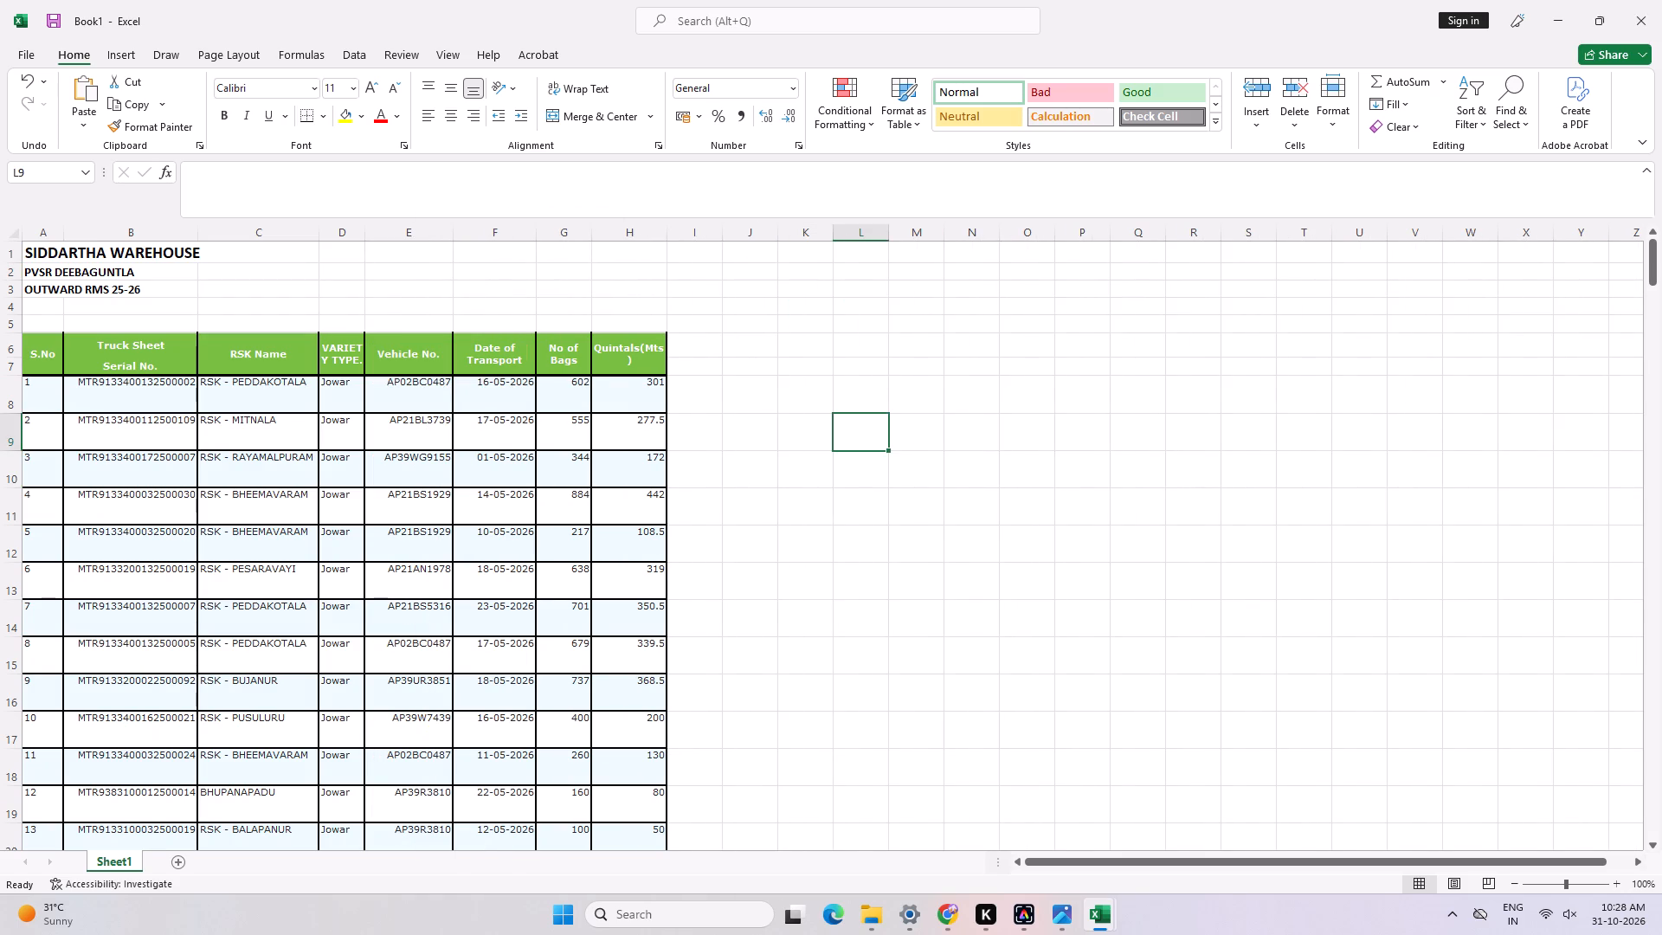
click(544, 409)
click(800, 433)
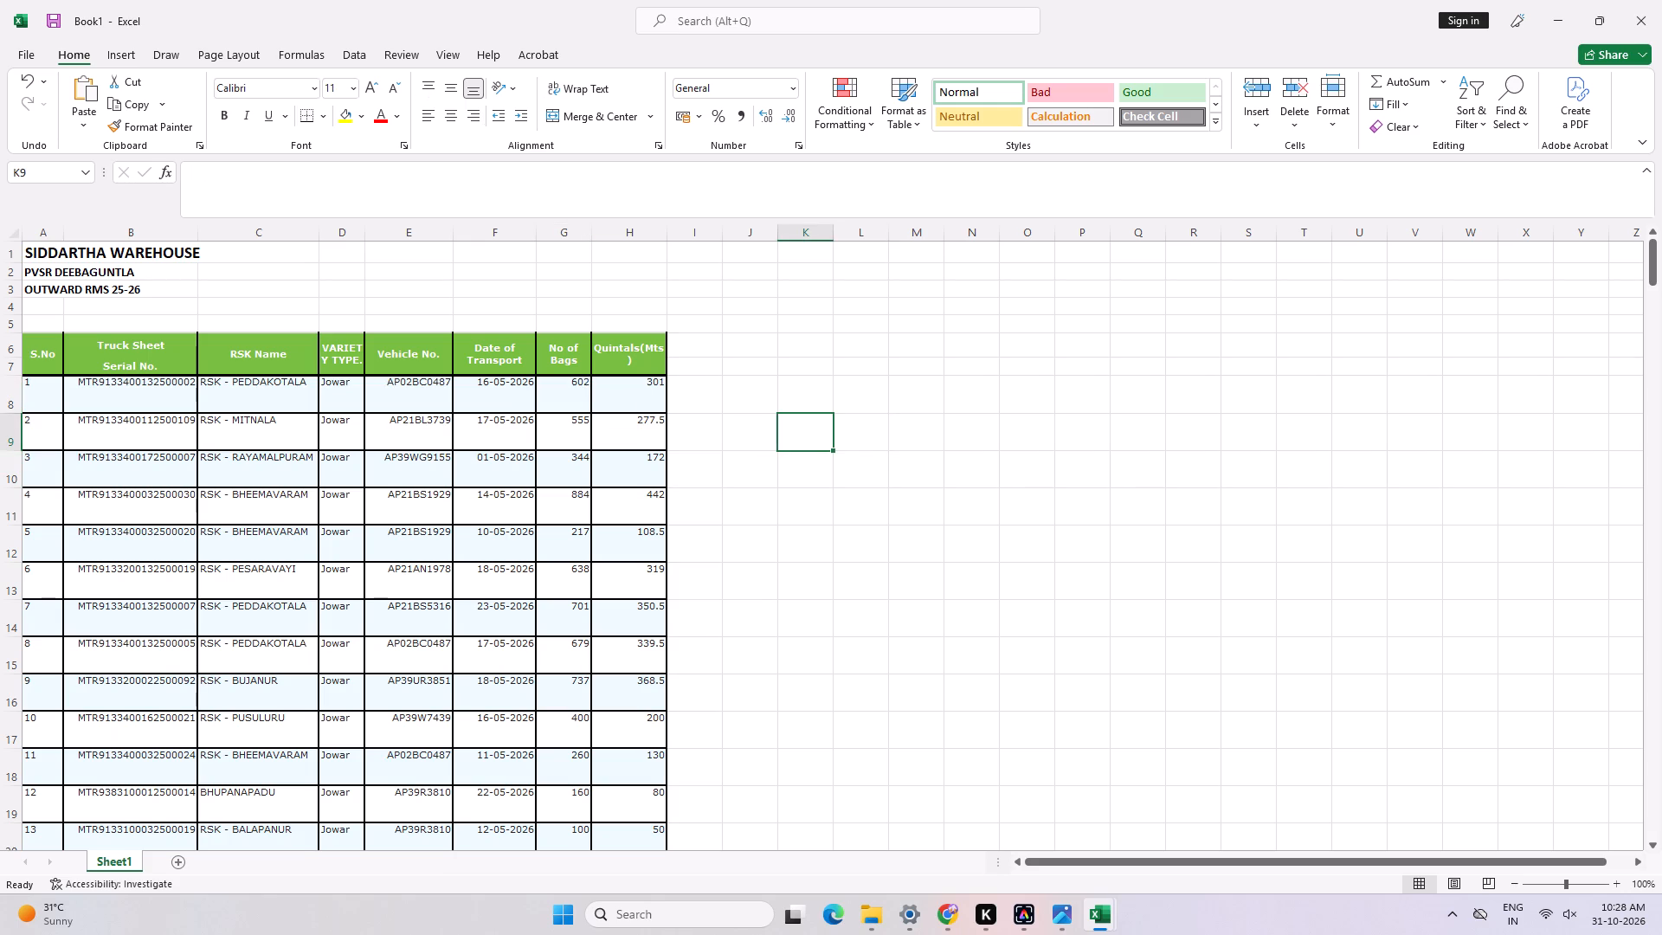
Auto-fit the heights of rows 8, 9 and 10, the first three truck sheet records.
double_click(10, 411)
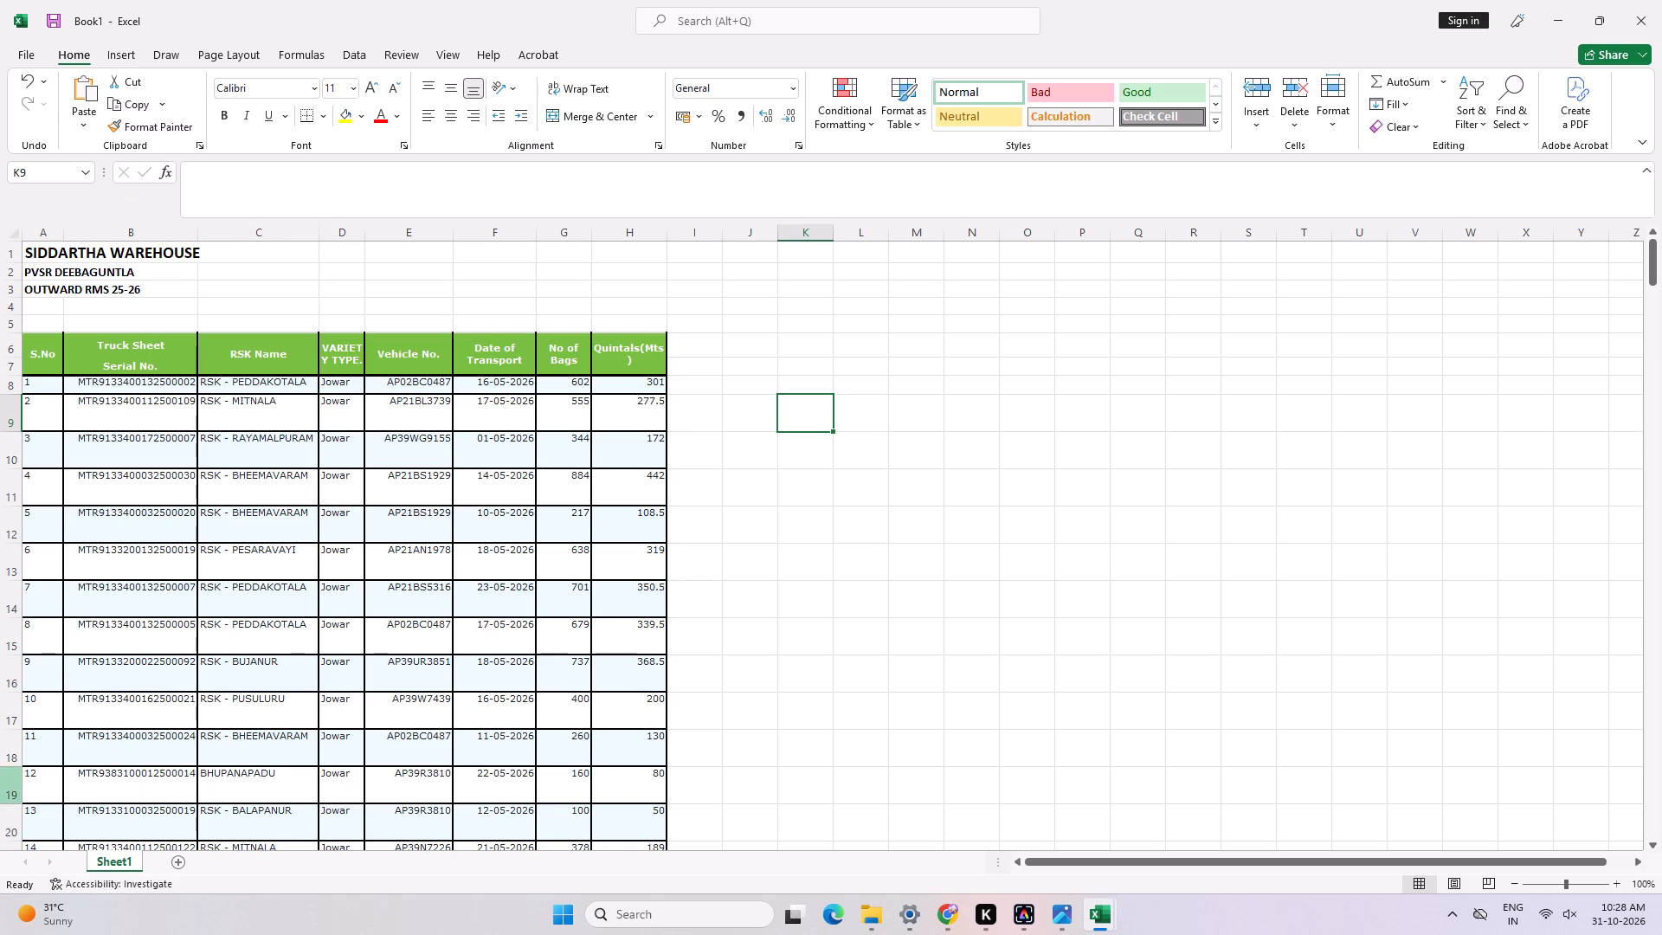
double_click(19, 428)
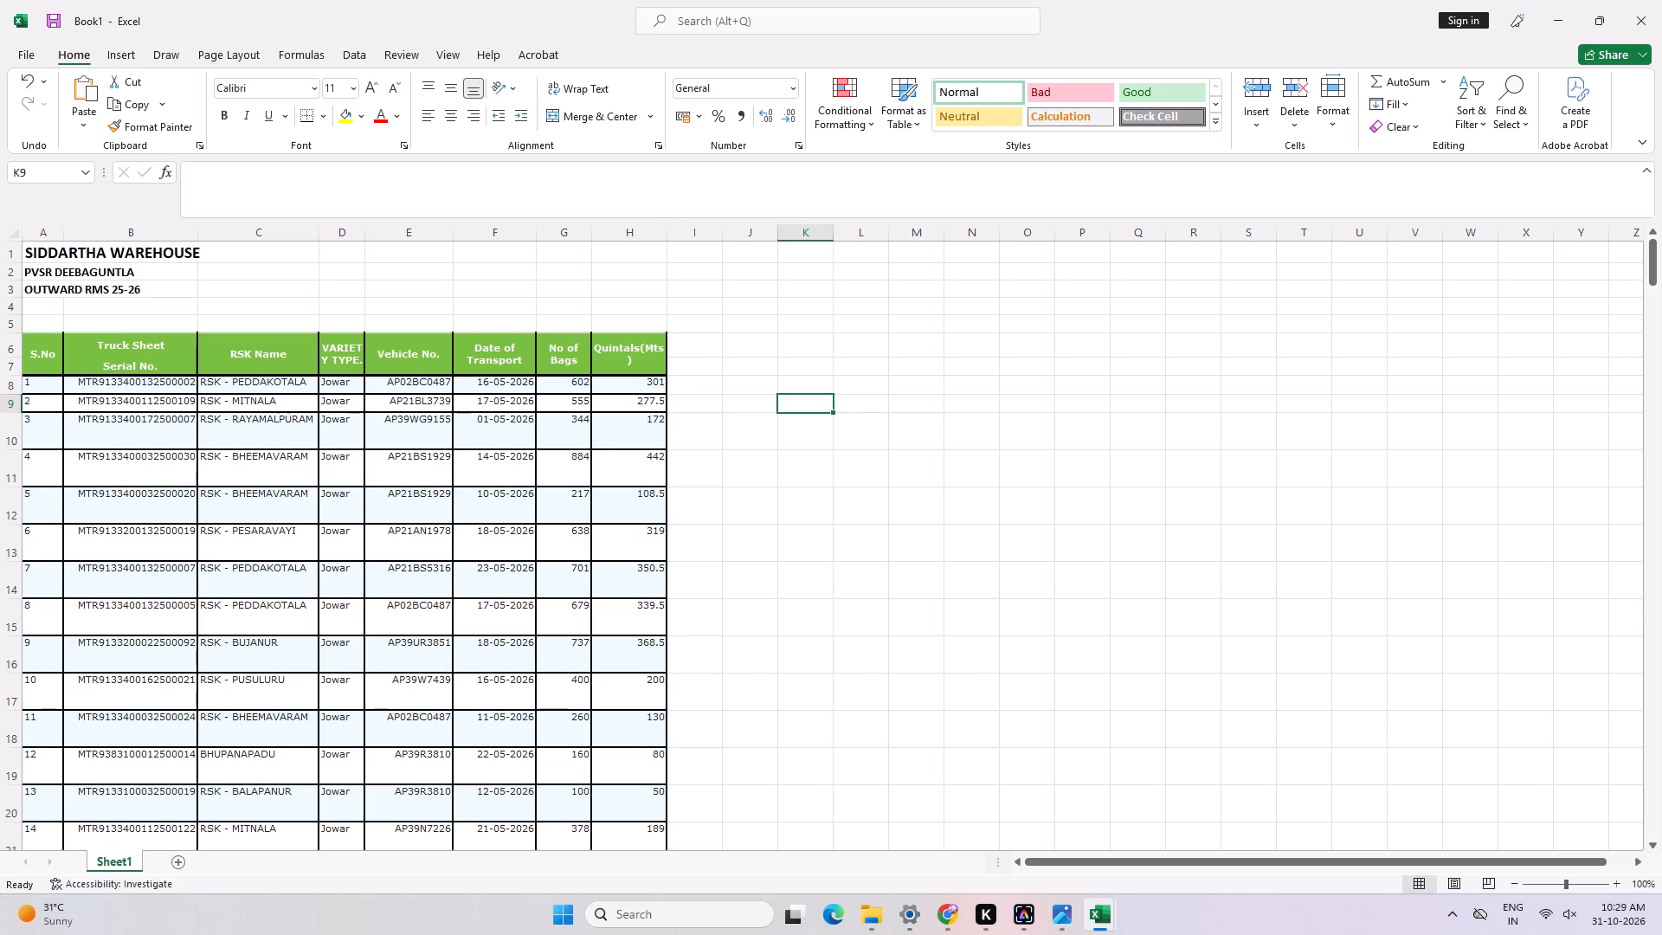
double_click(4, 448)
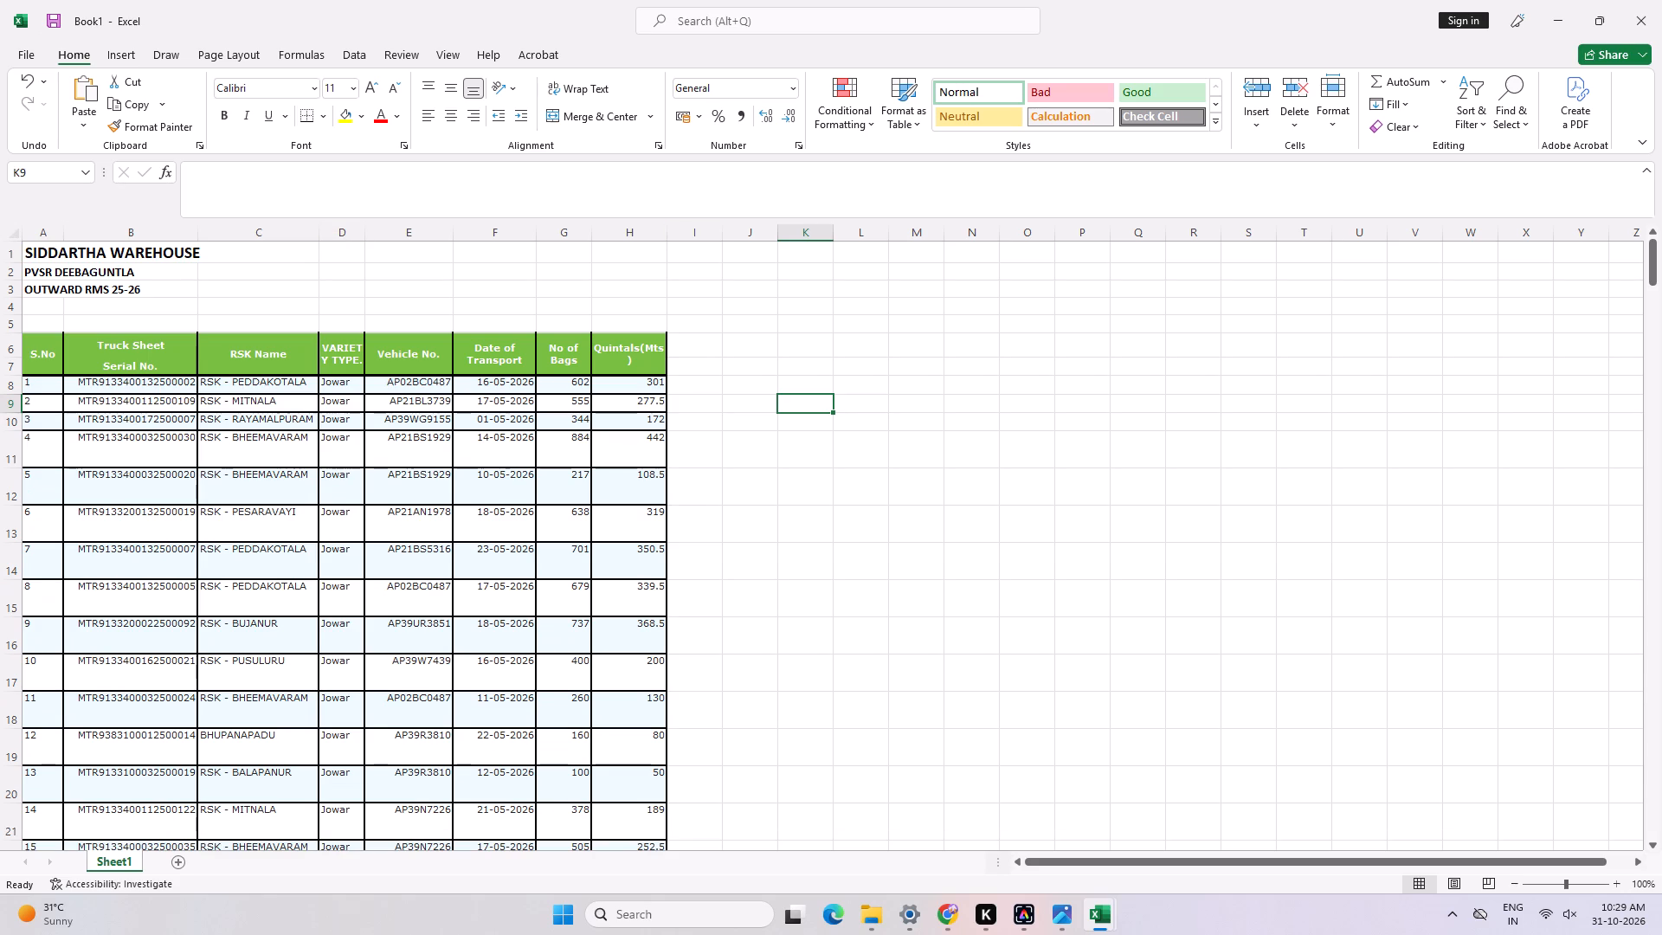
Merge and center the SIDDARTHA WAREHOUSE title across A1:H1, the table's width.
click(126, 255)
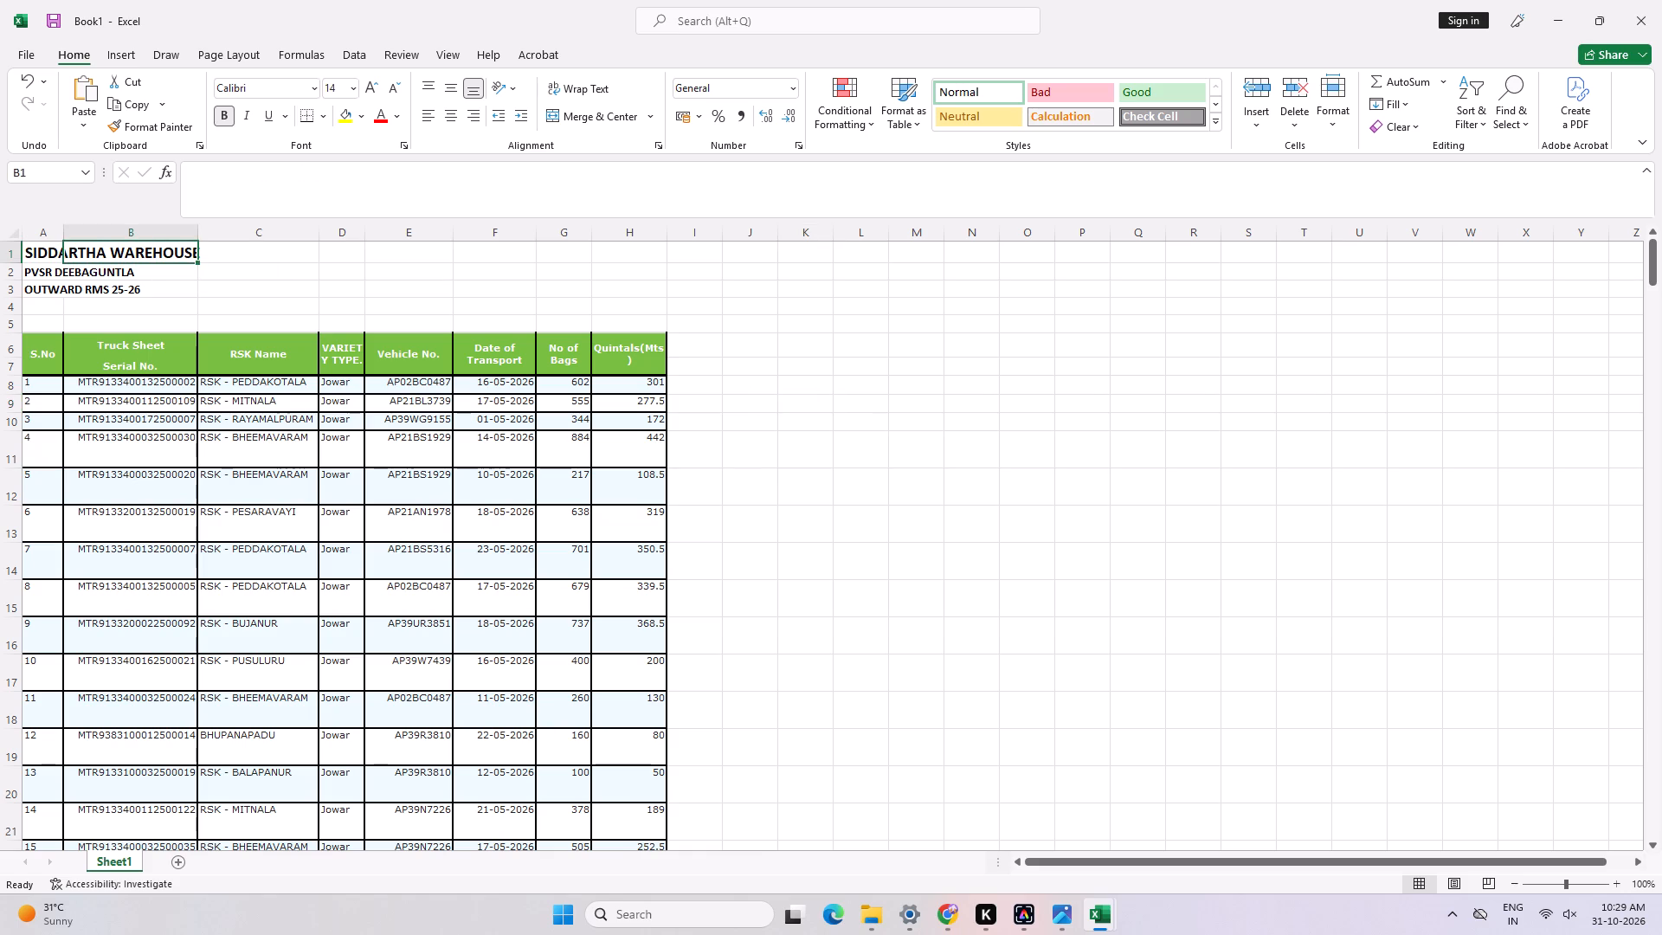
key(Left)
key(shift+Right)
key(shift+Right)
key(shift+Right)
key(shift+Right)
key(shift+Right)
key(shift+Right)
key(shift+Right)
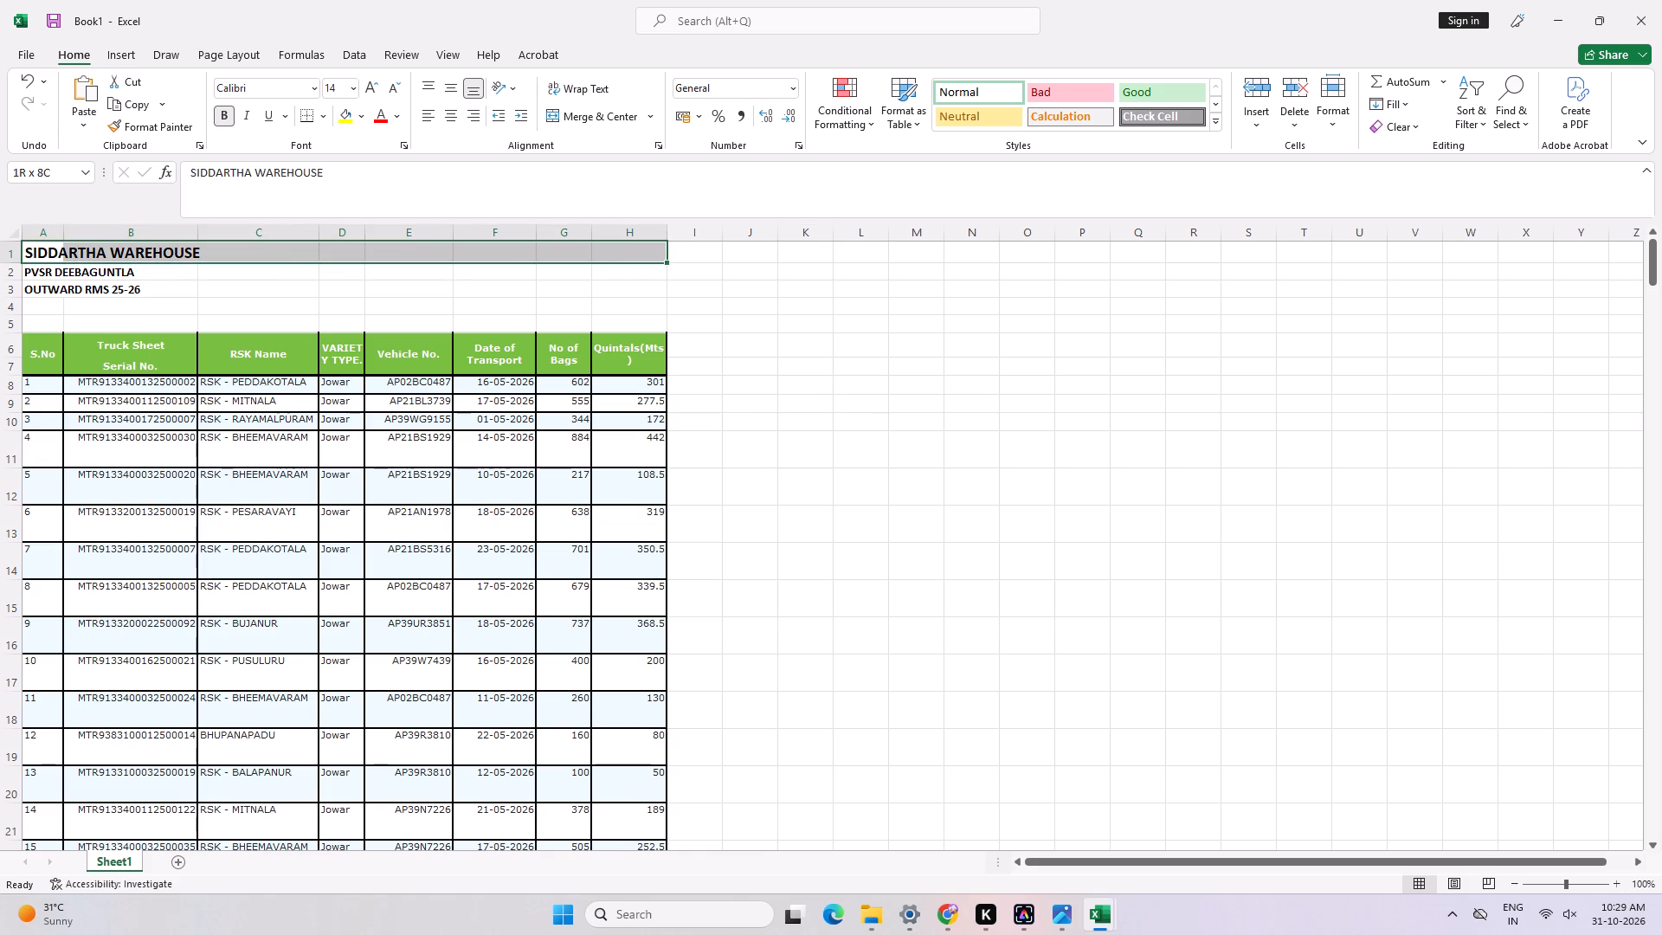
click(586, 119)
Merge and center the PVSR DEEBAGUNTLA subtitle across A2:H2.
click(102, 276)
key(Left)
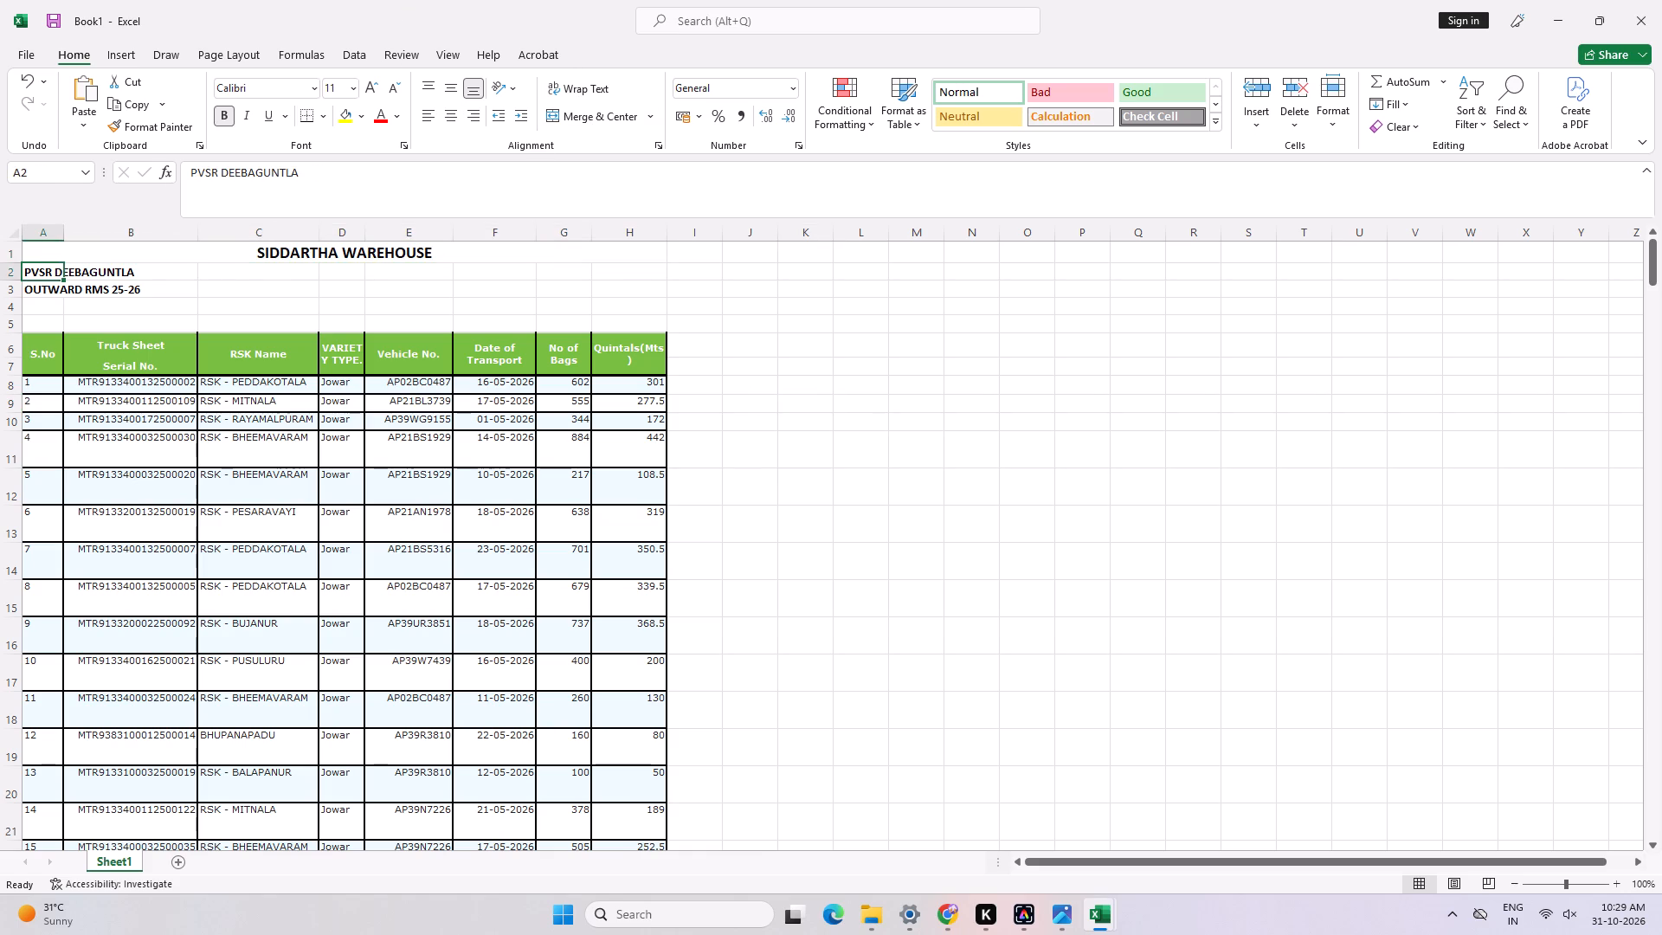
key(shift+Right)
key(shift+Right)
key(shift+Right)
key(shift+Right)
key(shift+Right)
key(shift+Right)
key(shift+Right)
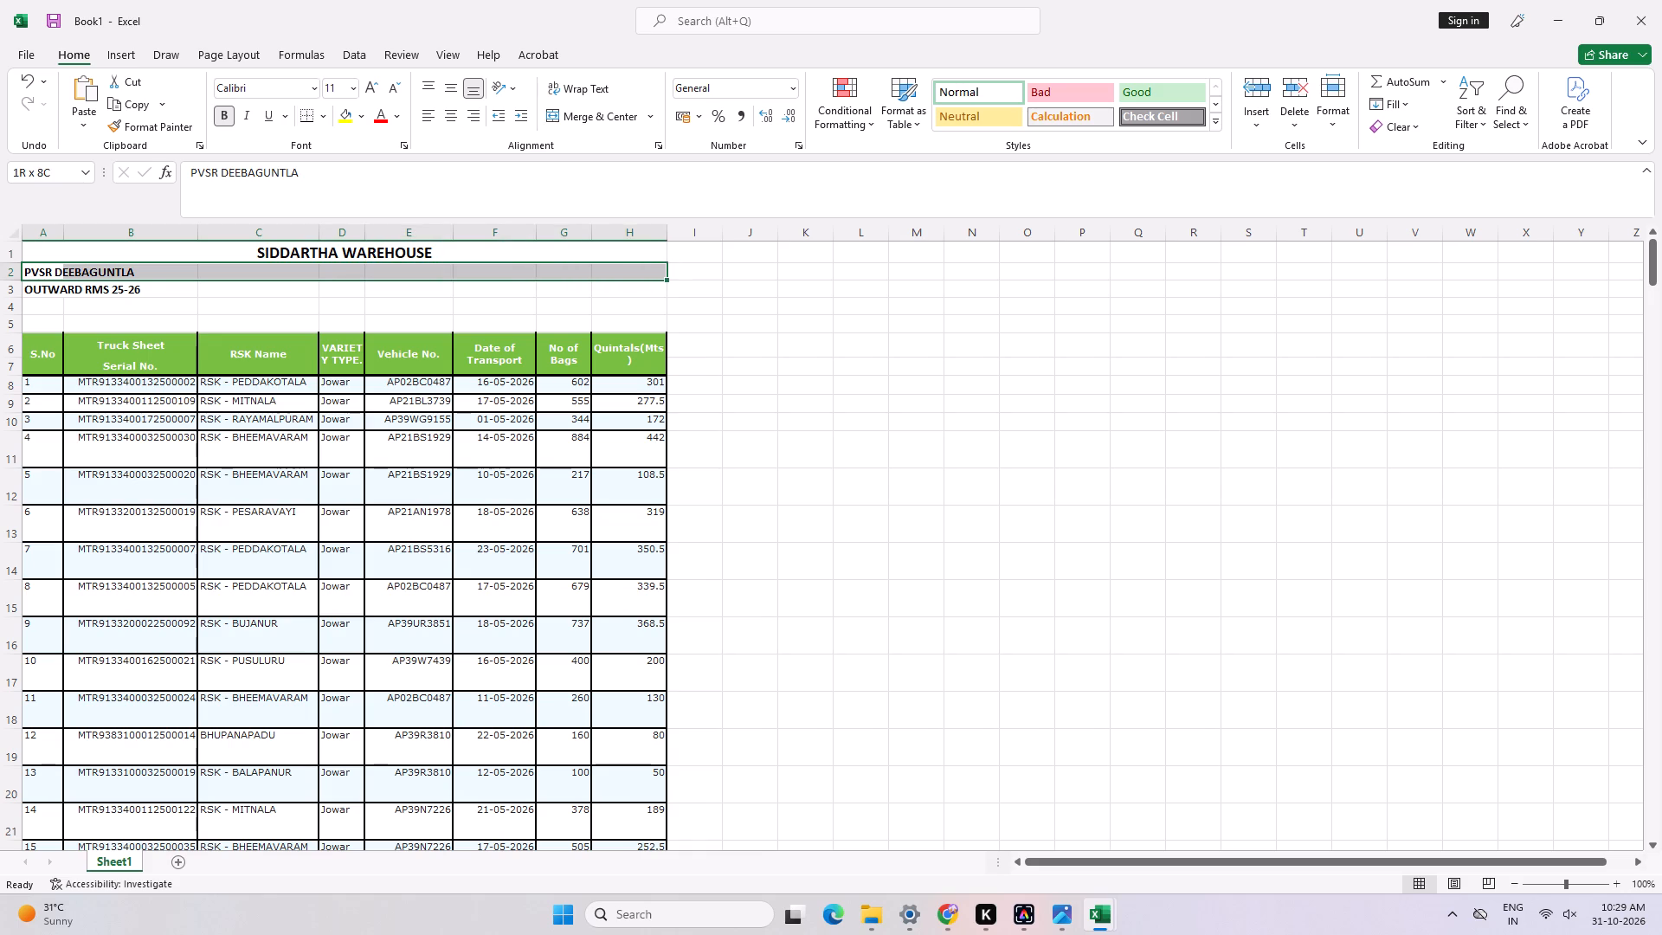
click(603, 118)
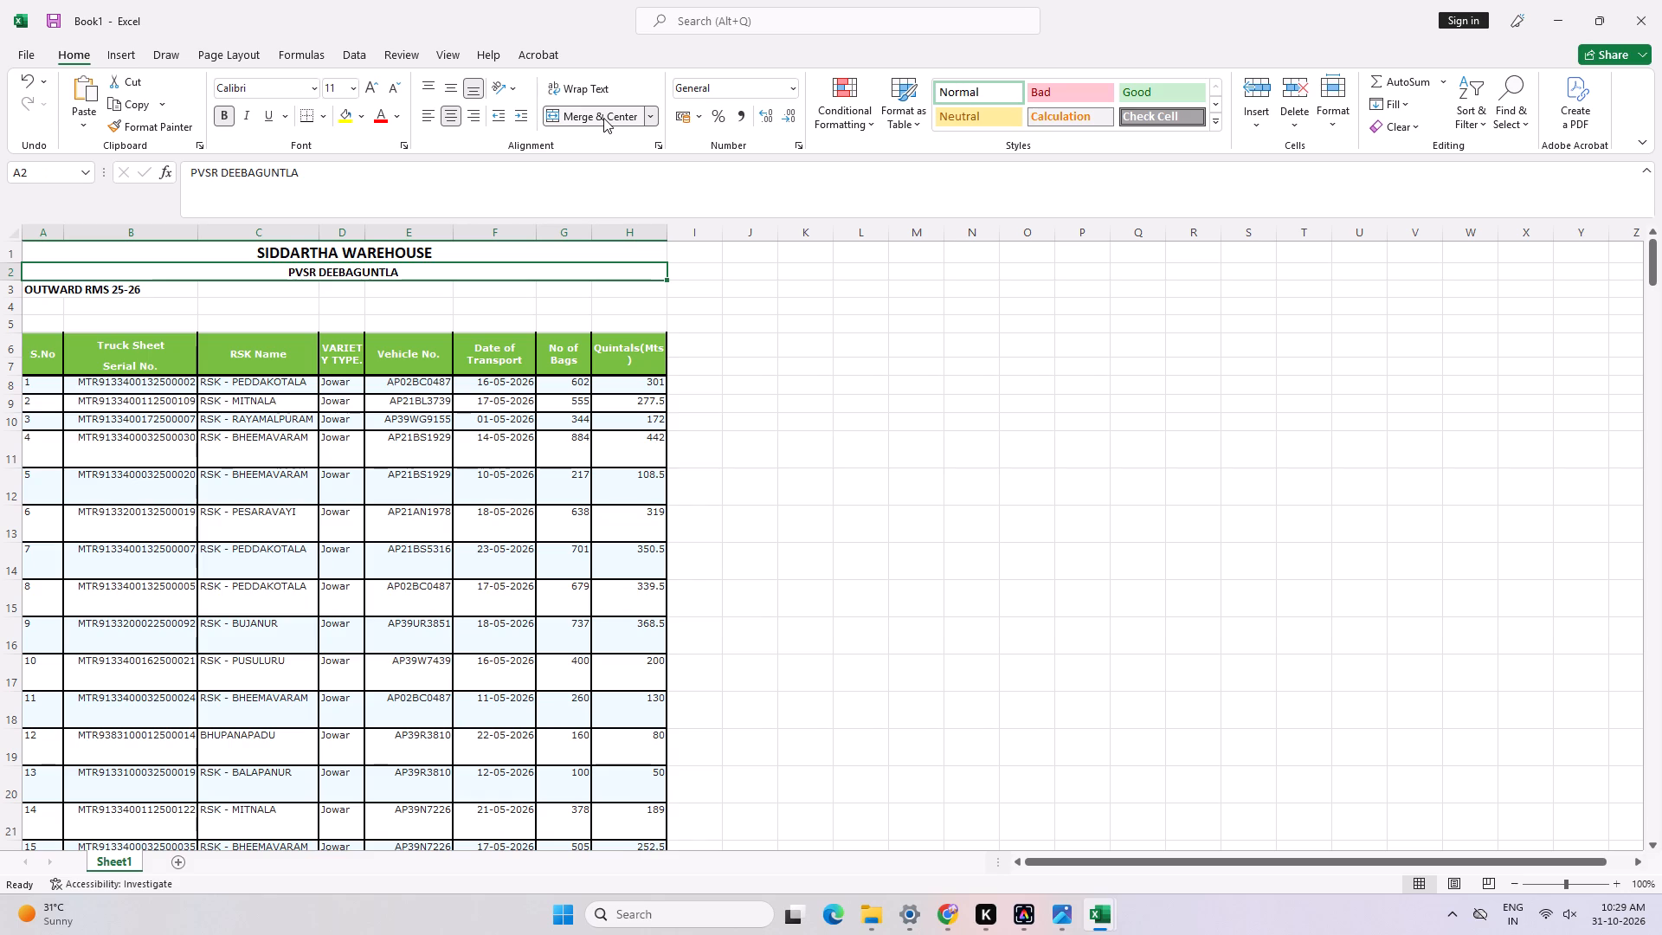
Merge and center the OUTWARD RMS 25-26 heading across A3:H3.
click(56, 294)
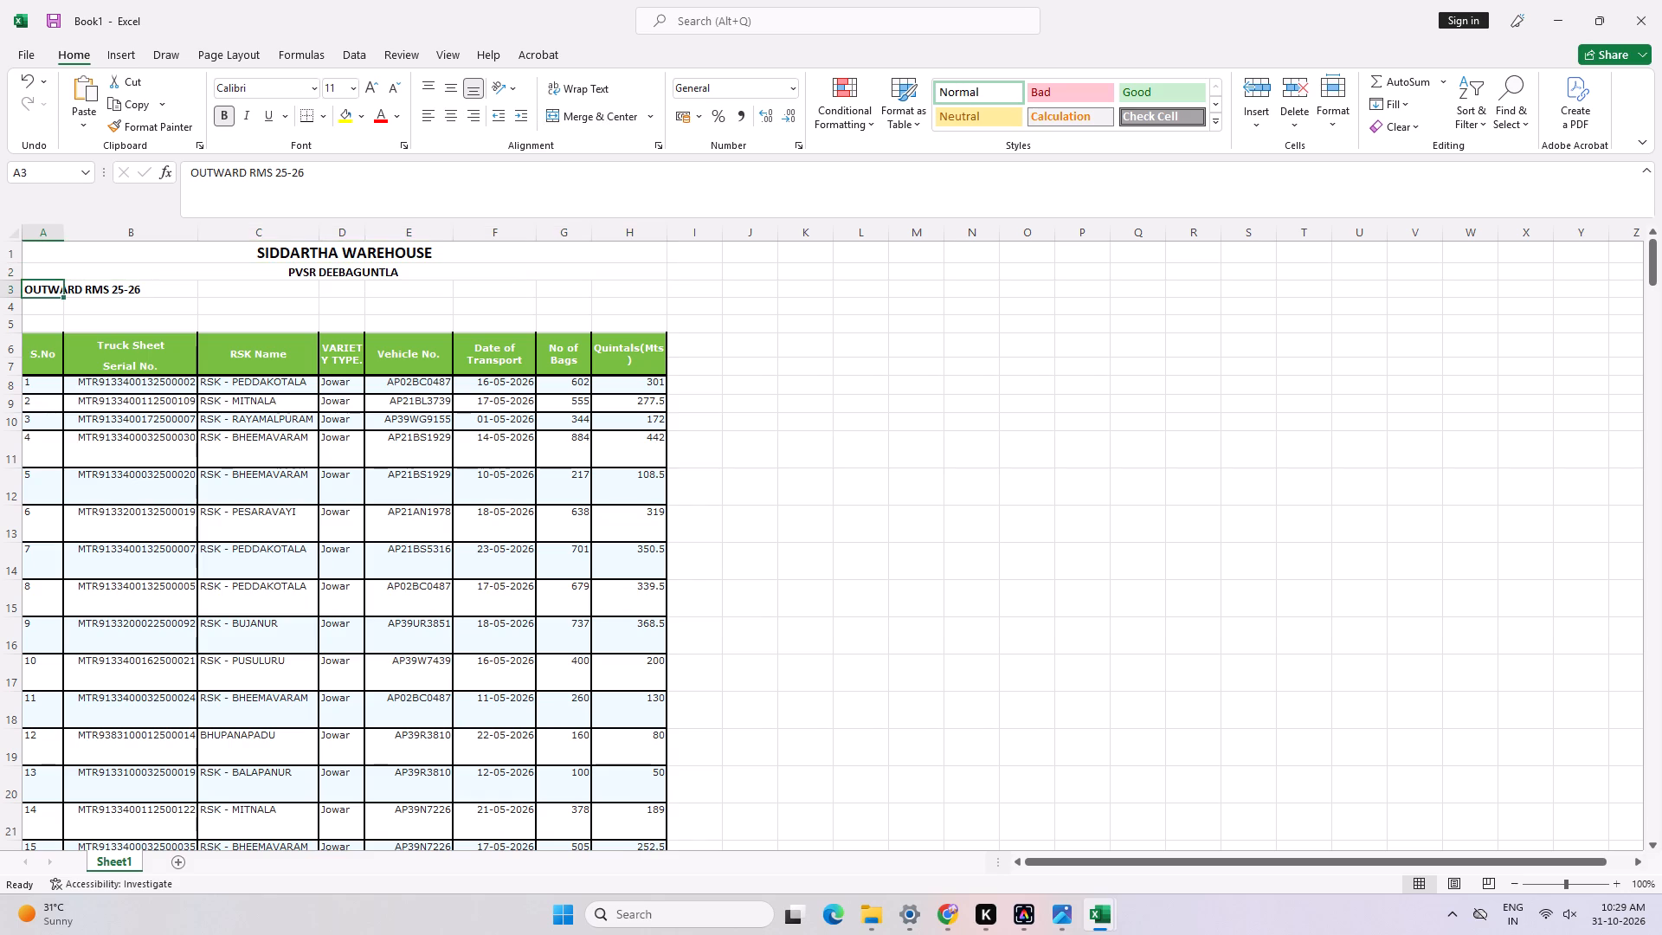
key(shift+Right)
key(shift+Right)
key(shift+Right)
key(shift+Right)
key(shift+Right)
key(shift+Right)
key(shift+Right)
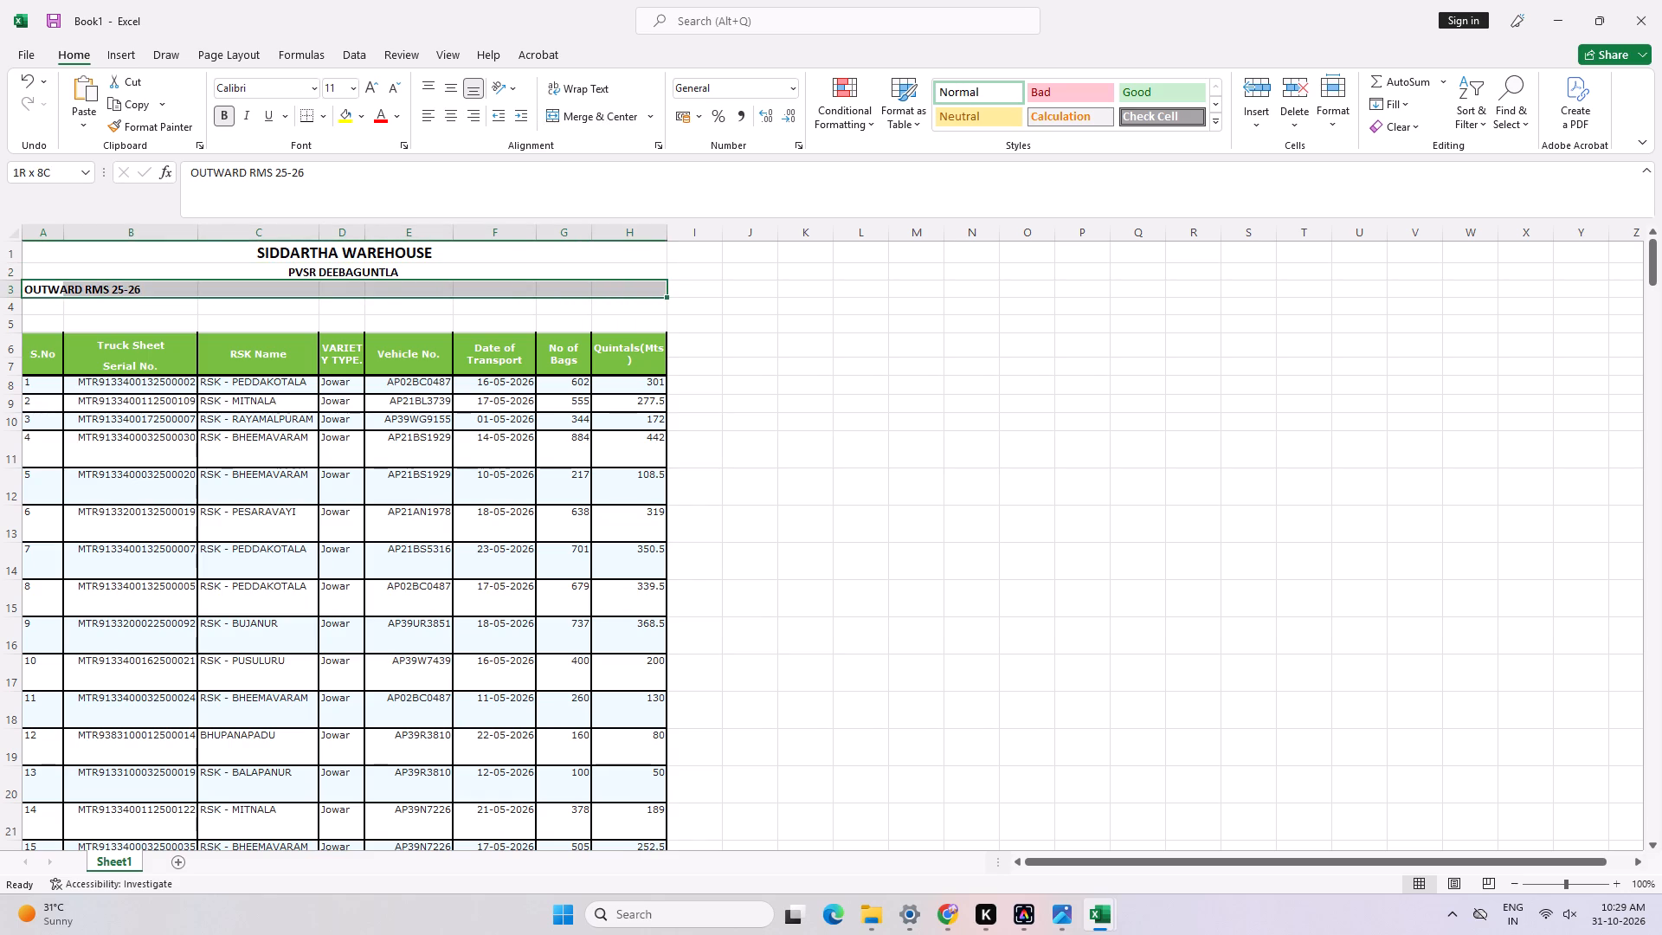
click(582, 122)
key(ctrl+s)
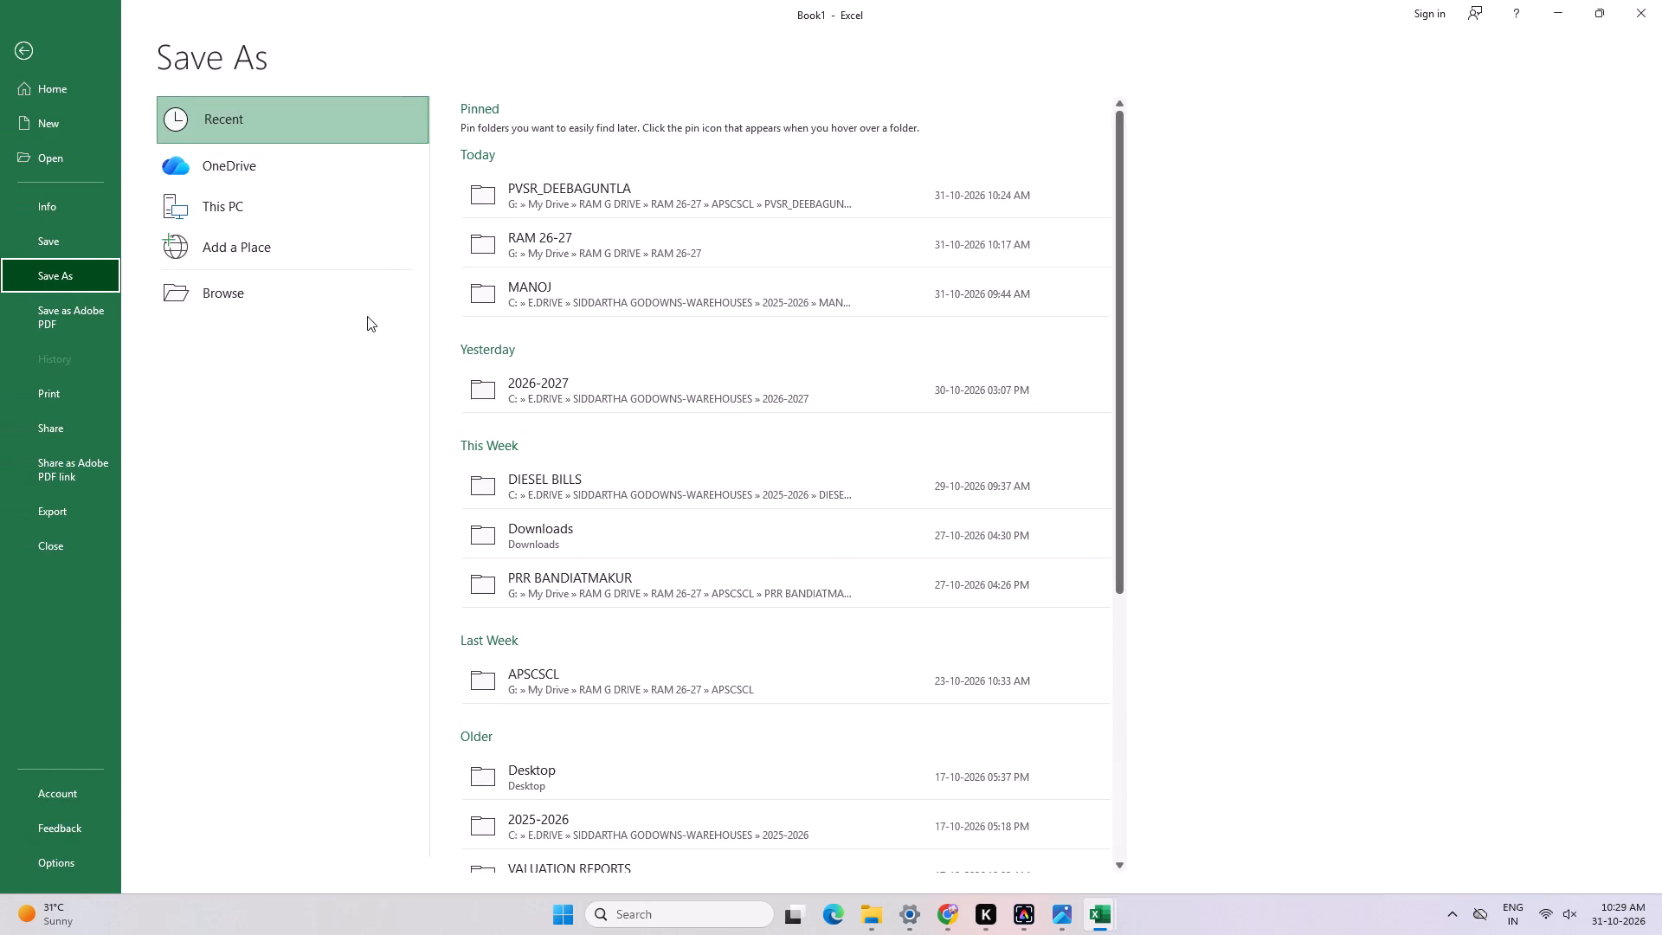
key(Escape)
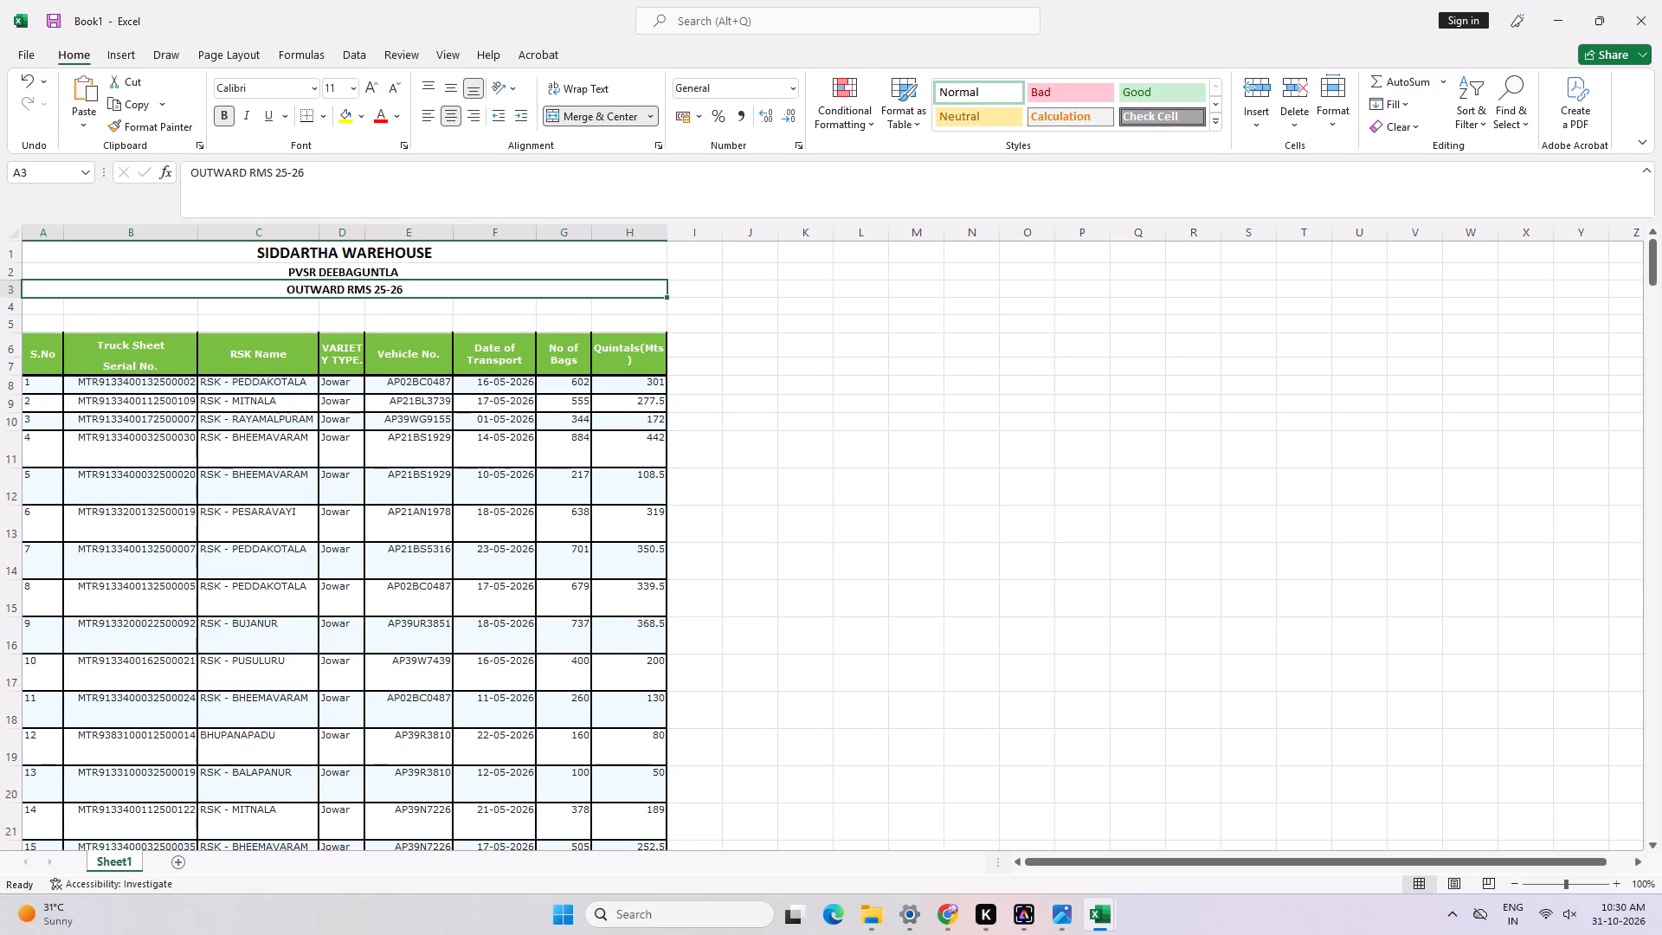
Auto-fit the heights of rows 11 to 15, the truck sheet records numbered 4 to 8.
double_click(16, 468)
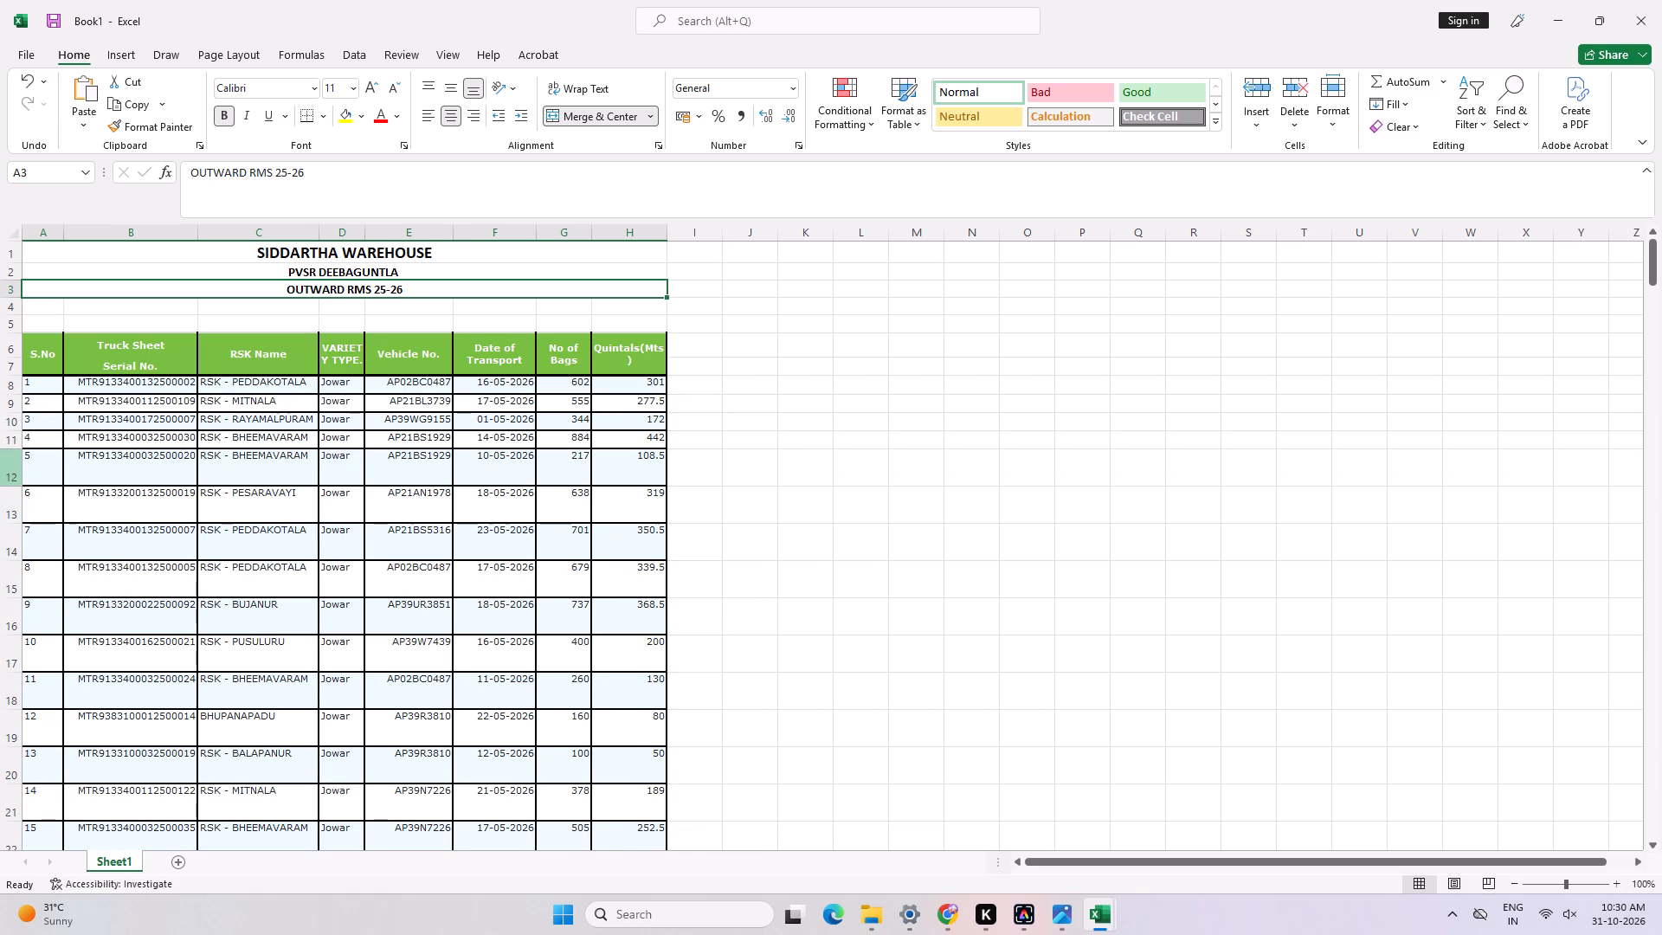
double_click(5, 482)
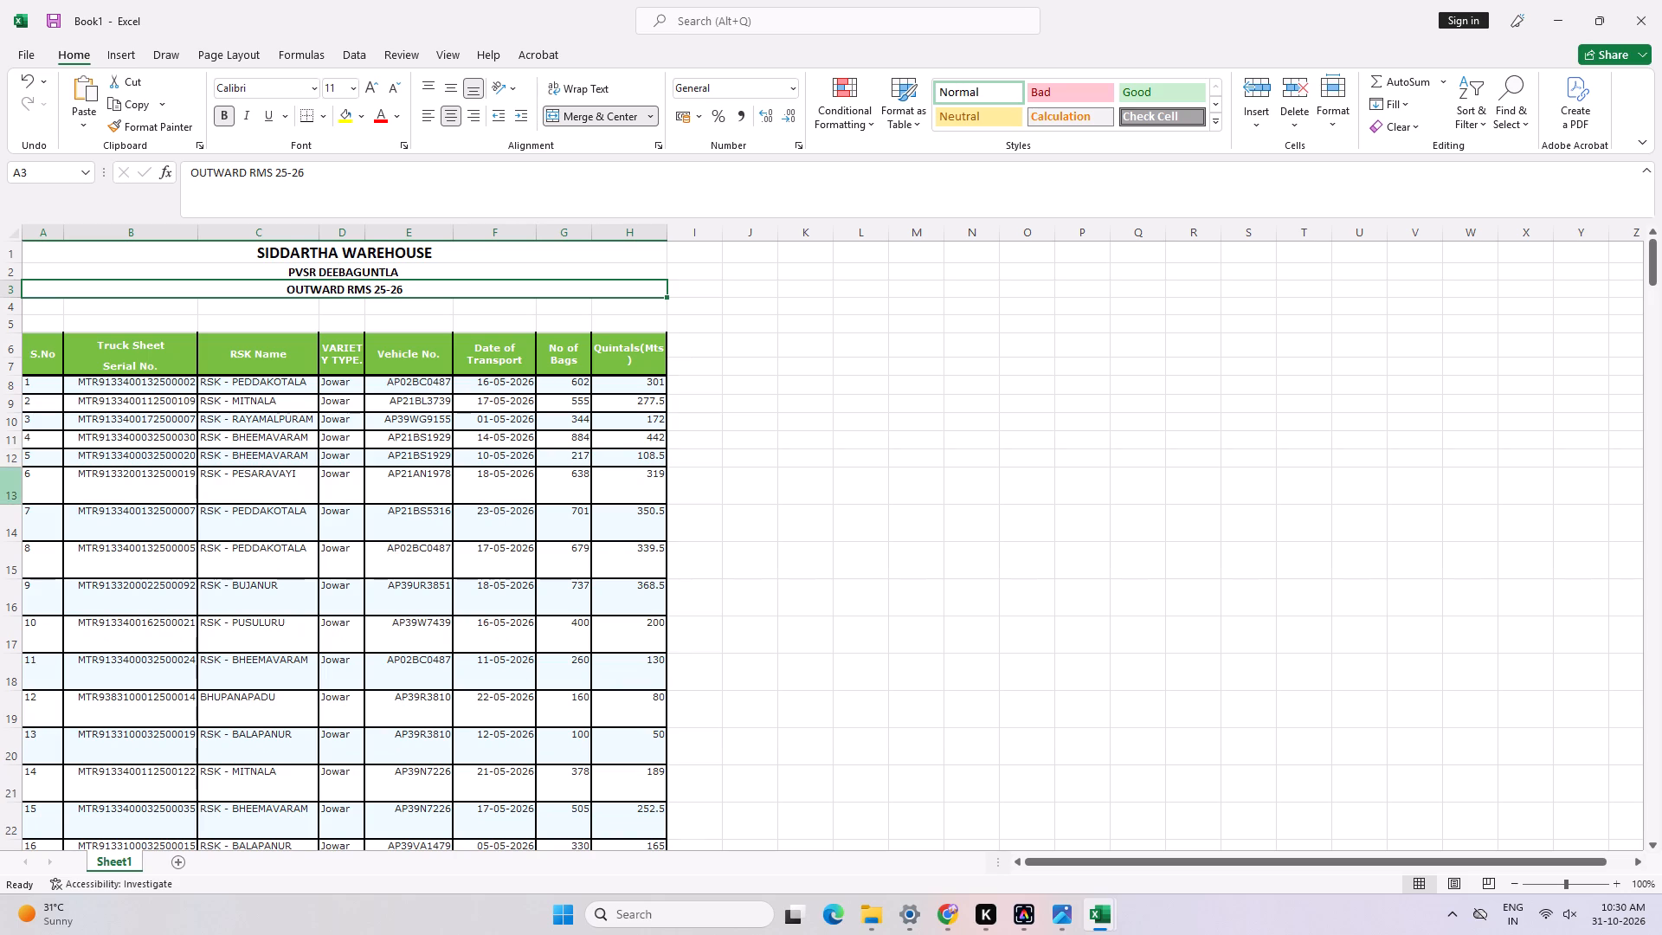
double_click(15, 503)
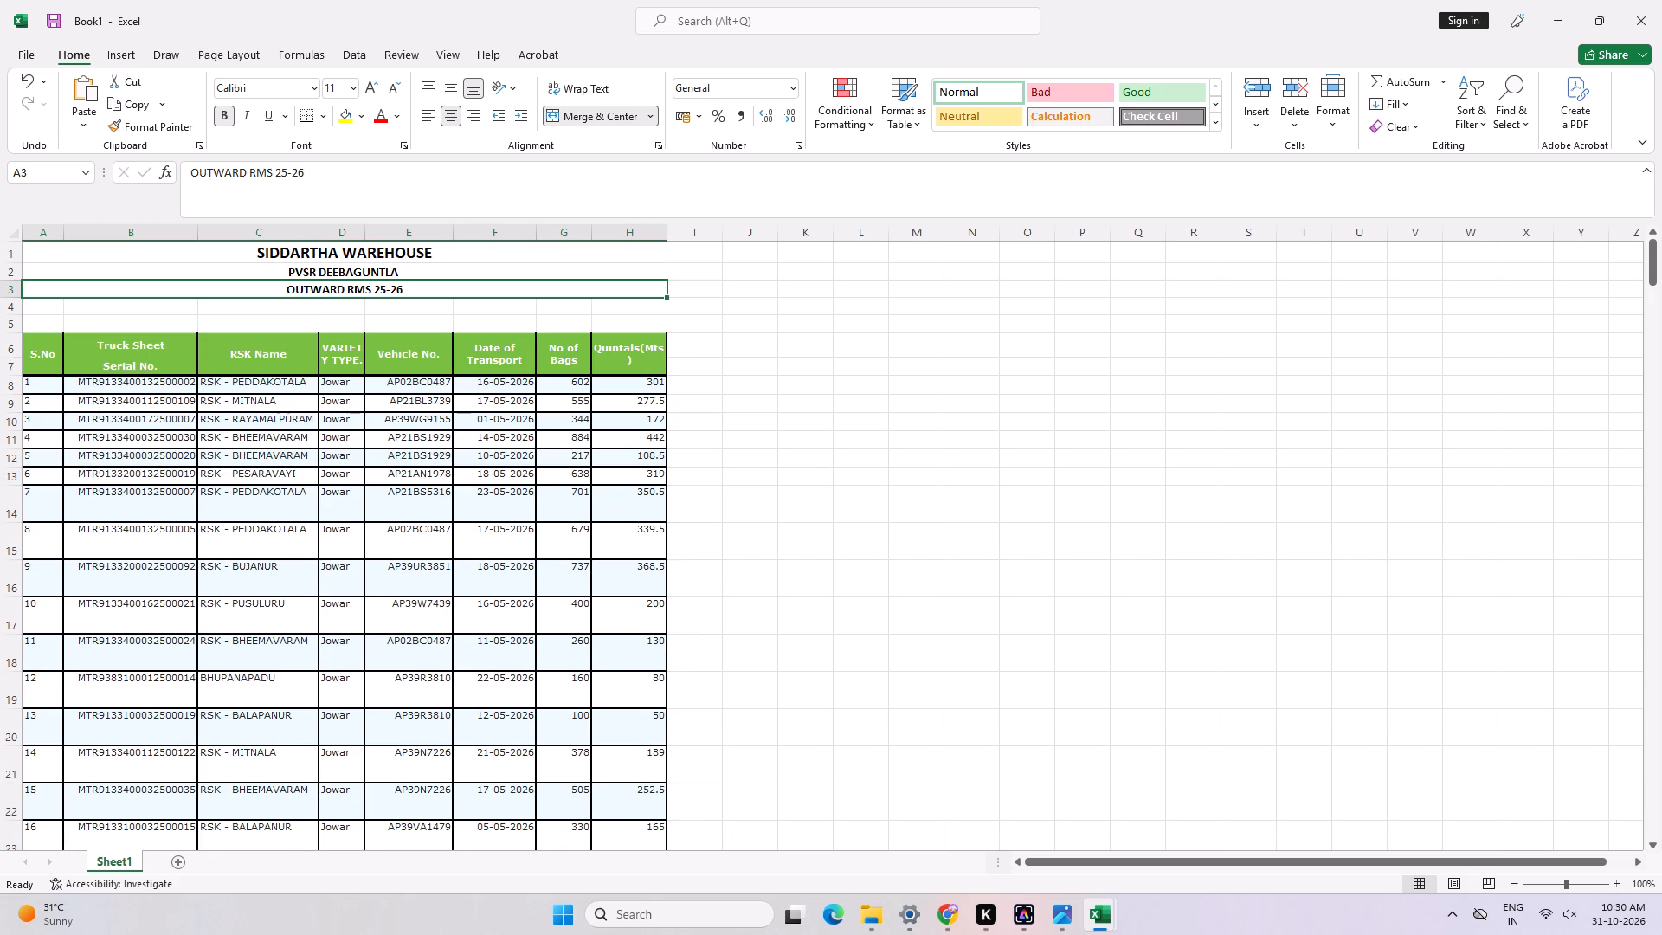
double_click(12, 521)
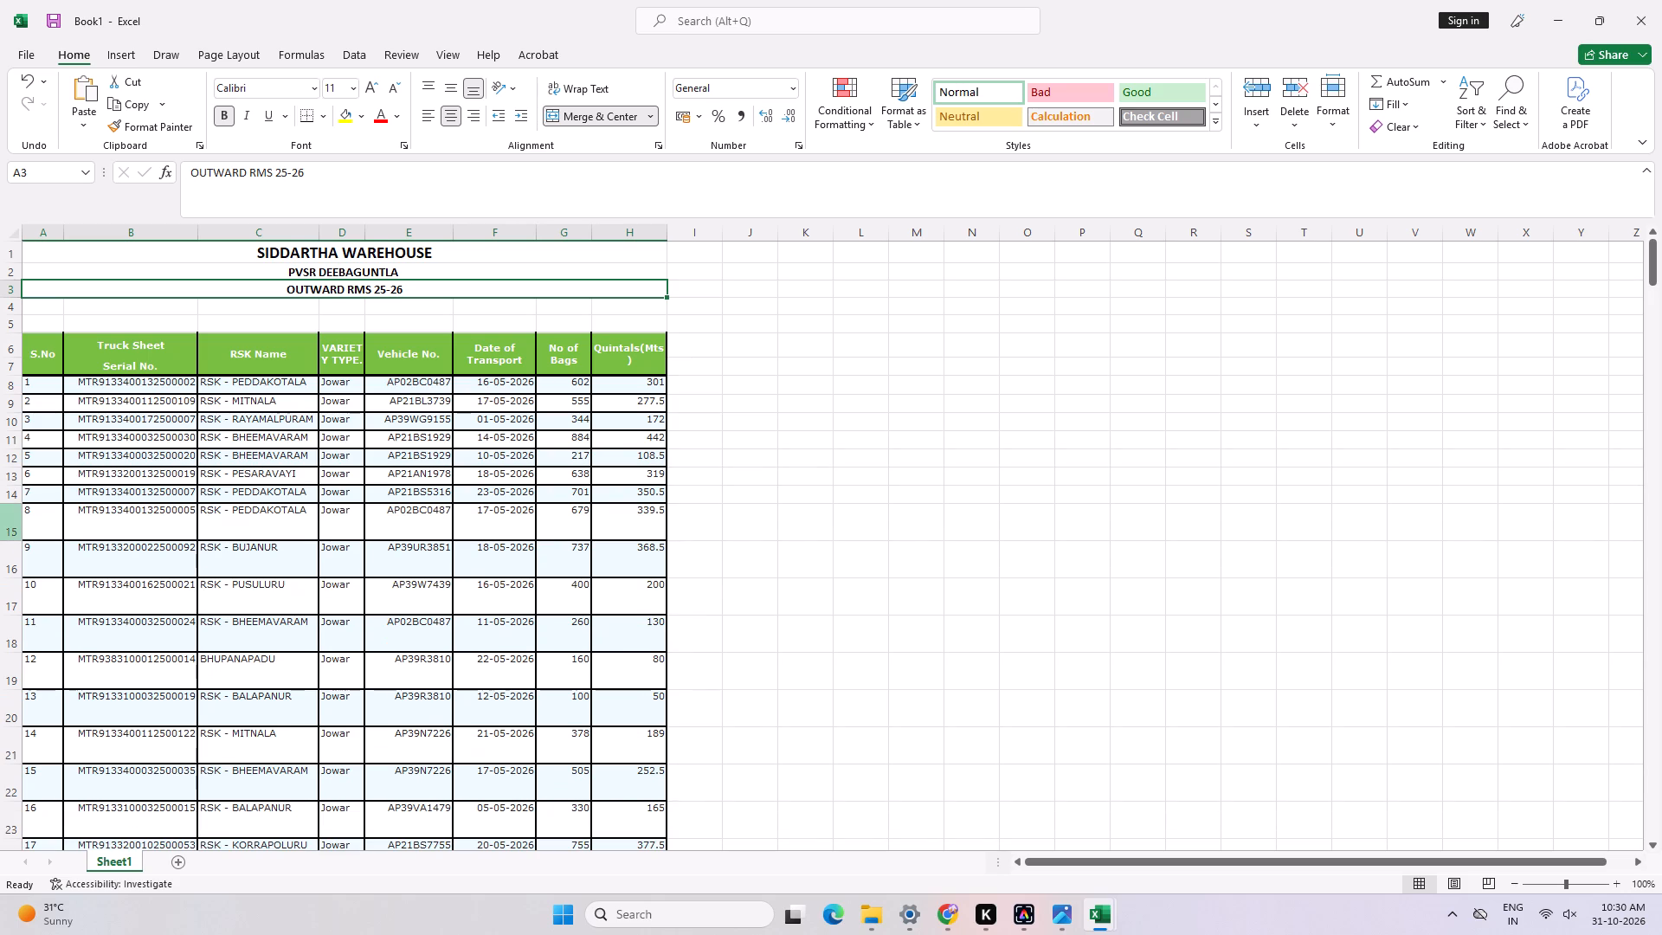
double_click(11, 538)
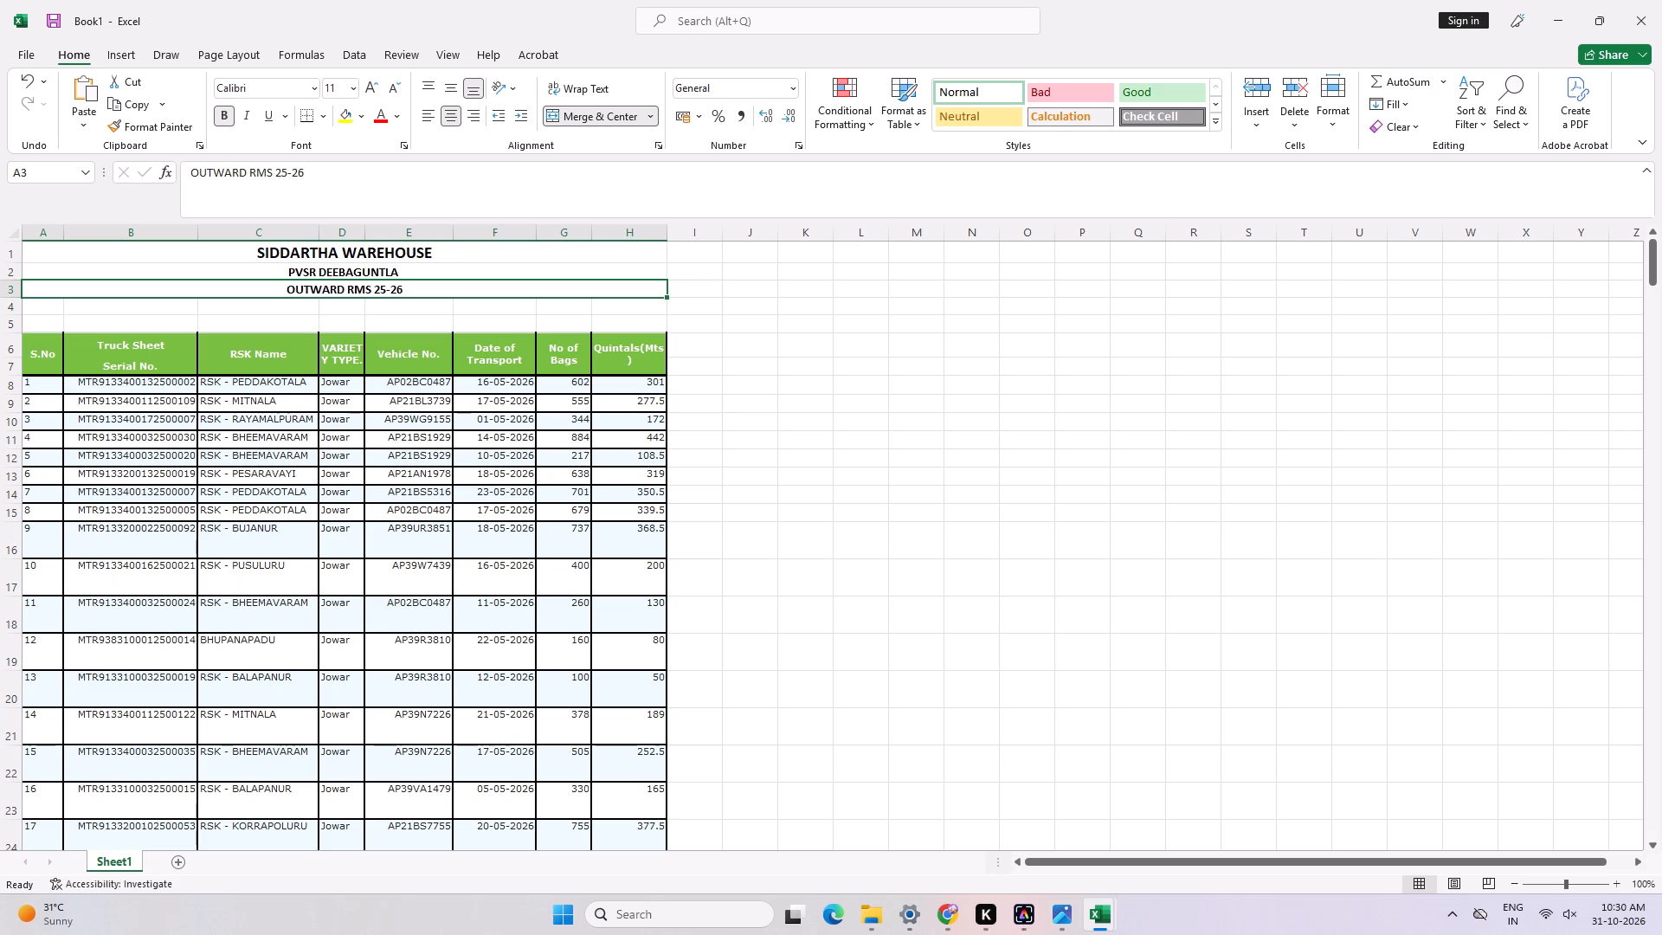
Add filters to the table's green header row, keeping the Date of Transport heading text intact.
click(515, 358)
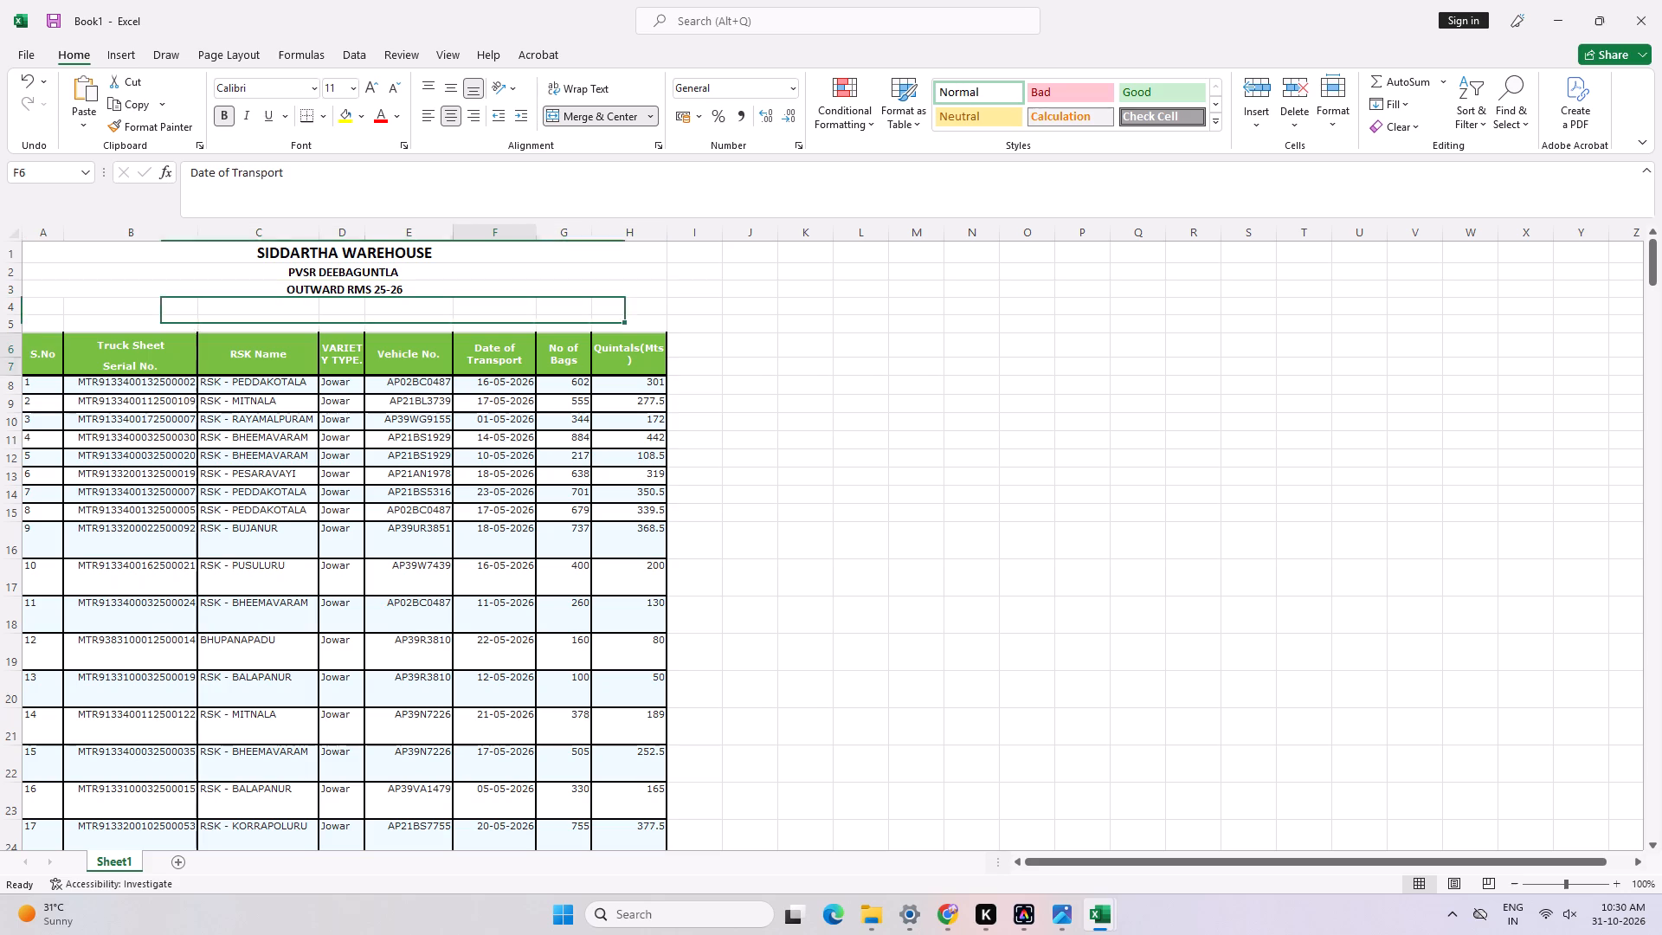
key(alt+d)
key(alt+f)
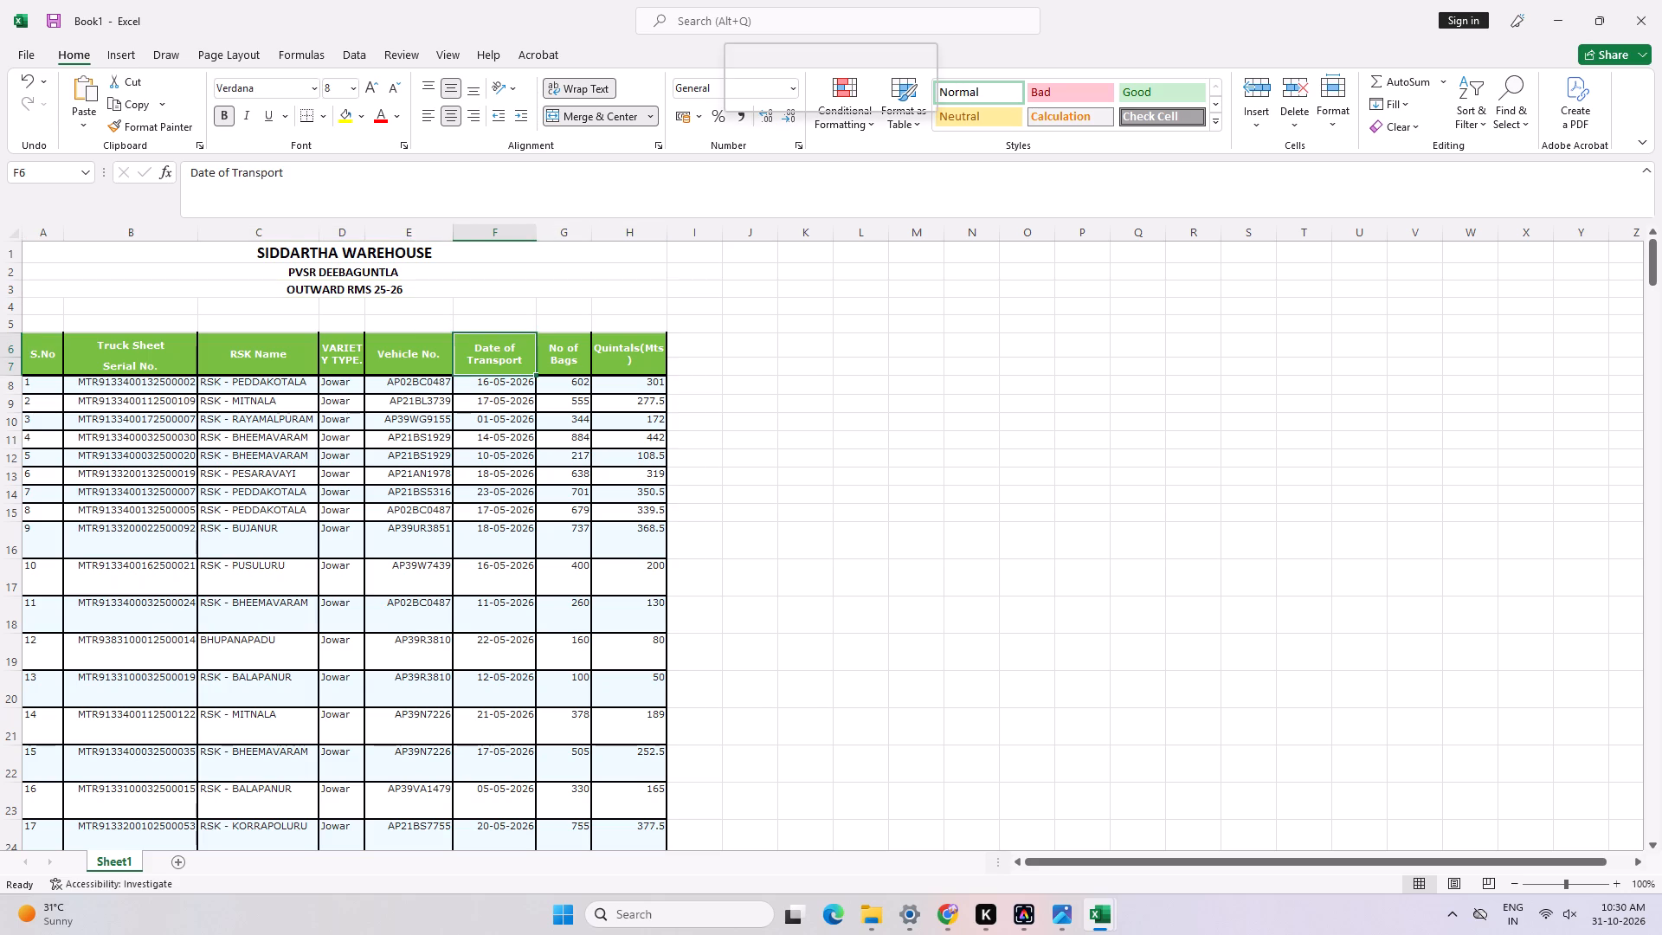
key(alt+f)
key(plus)
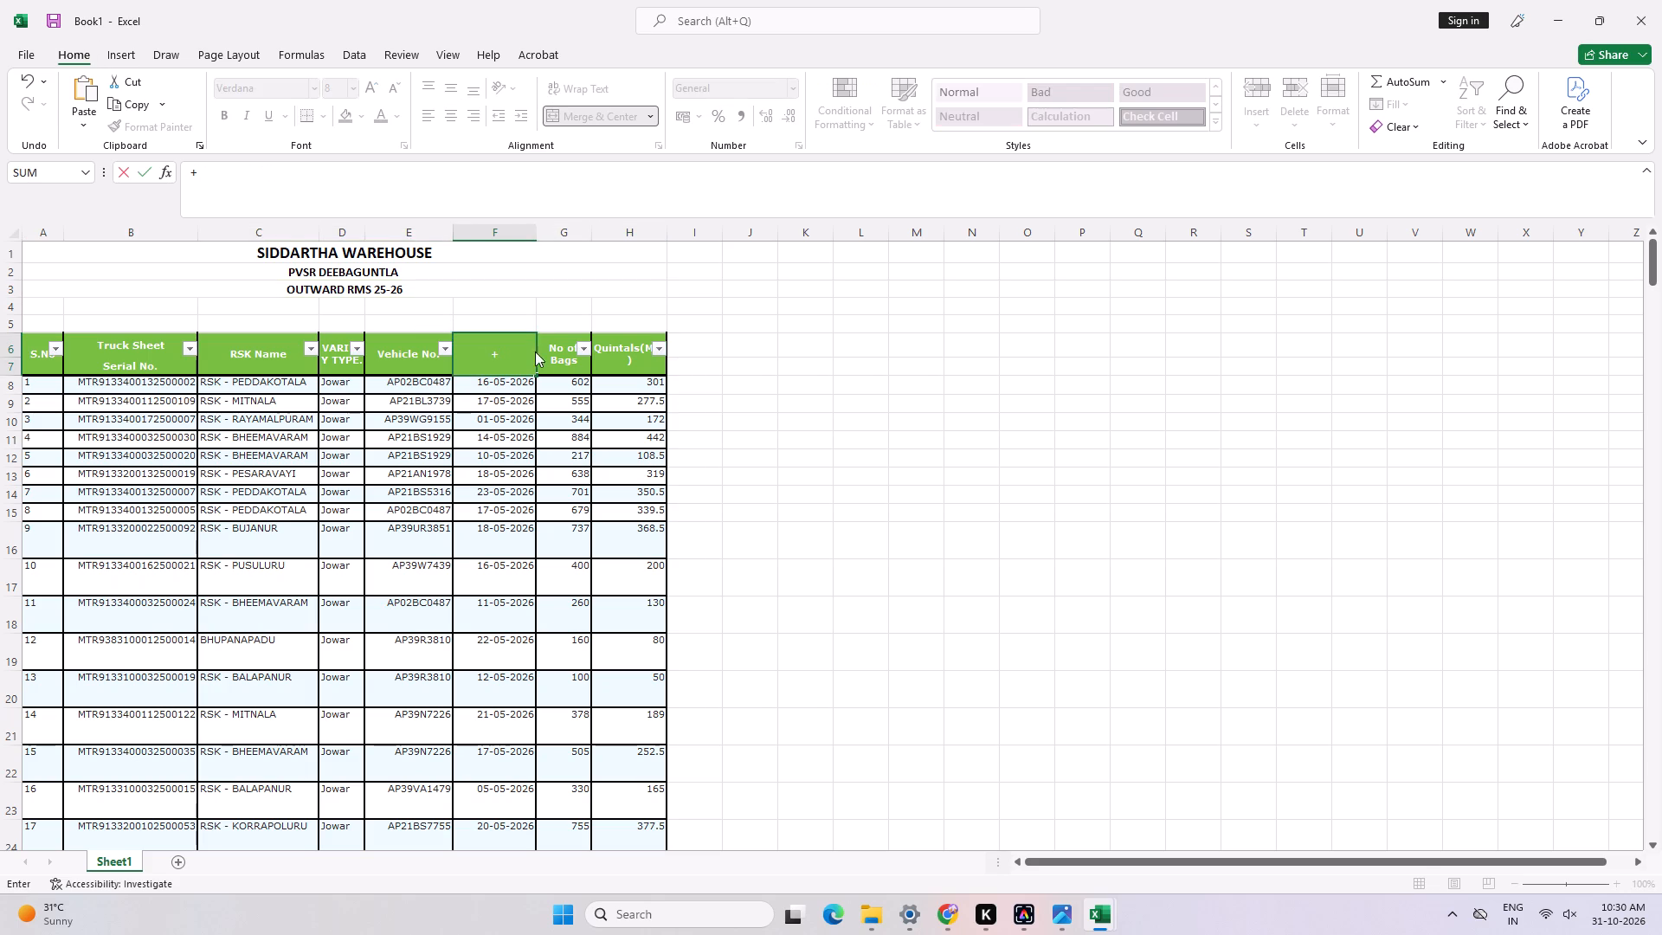
key(ctrl+z)
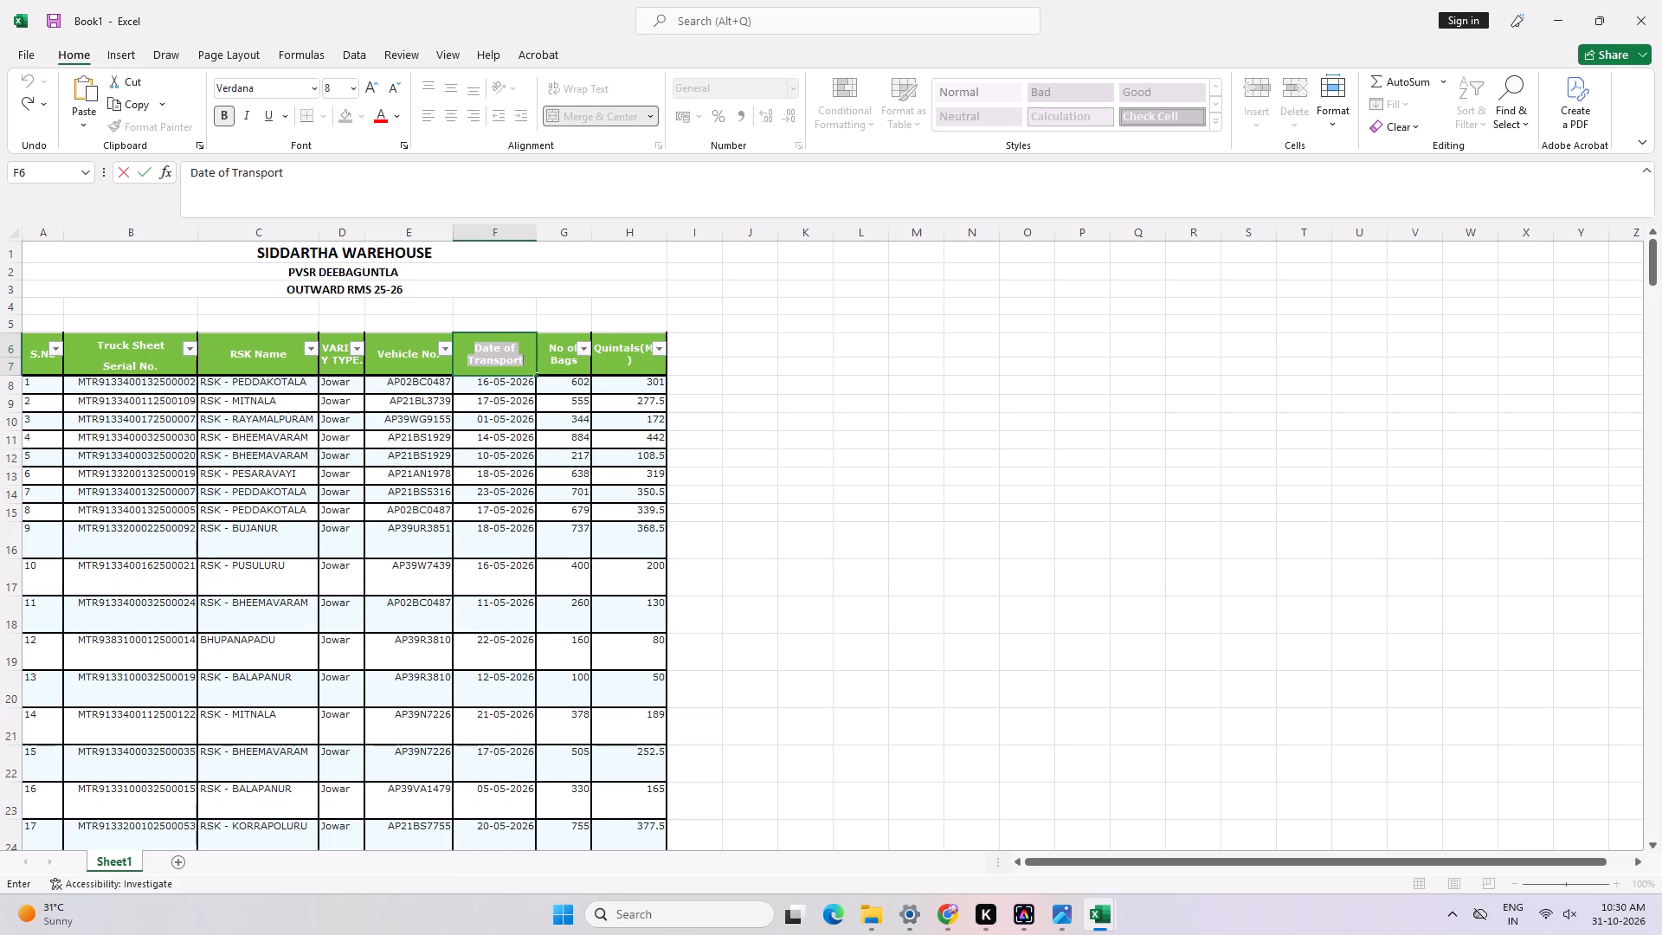
click(379, 479)
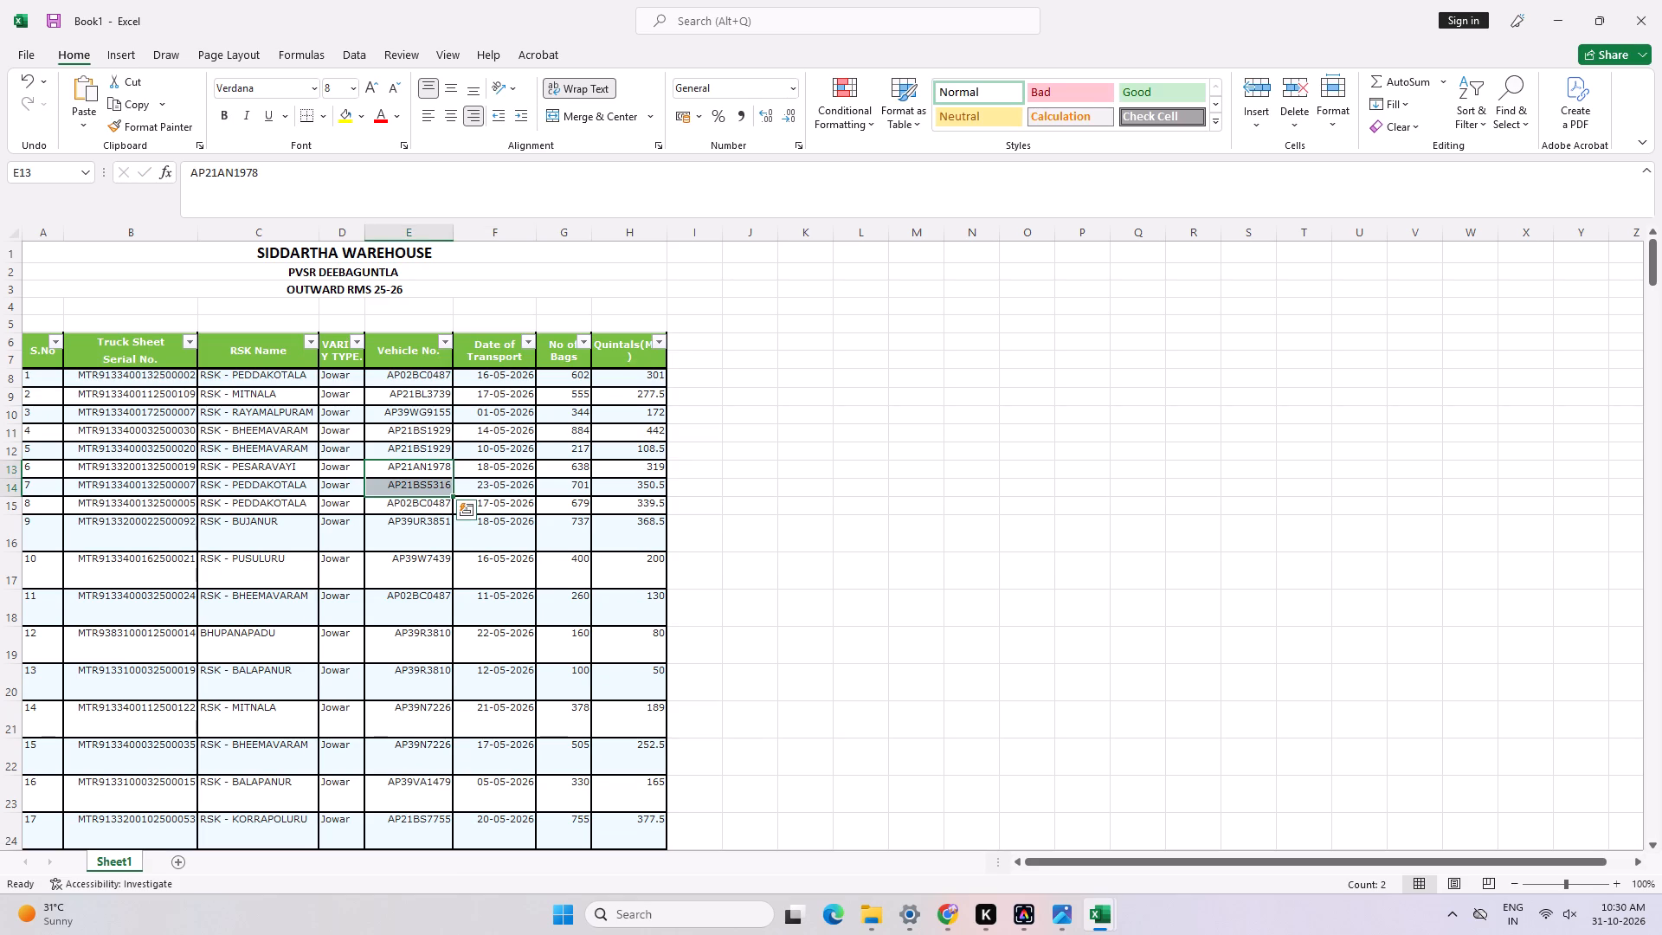
Sort the truck sheet records by Date of Transport from oldest to newest.
click(532, 346)
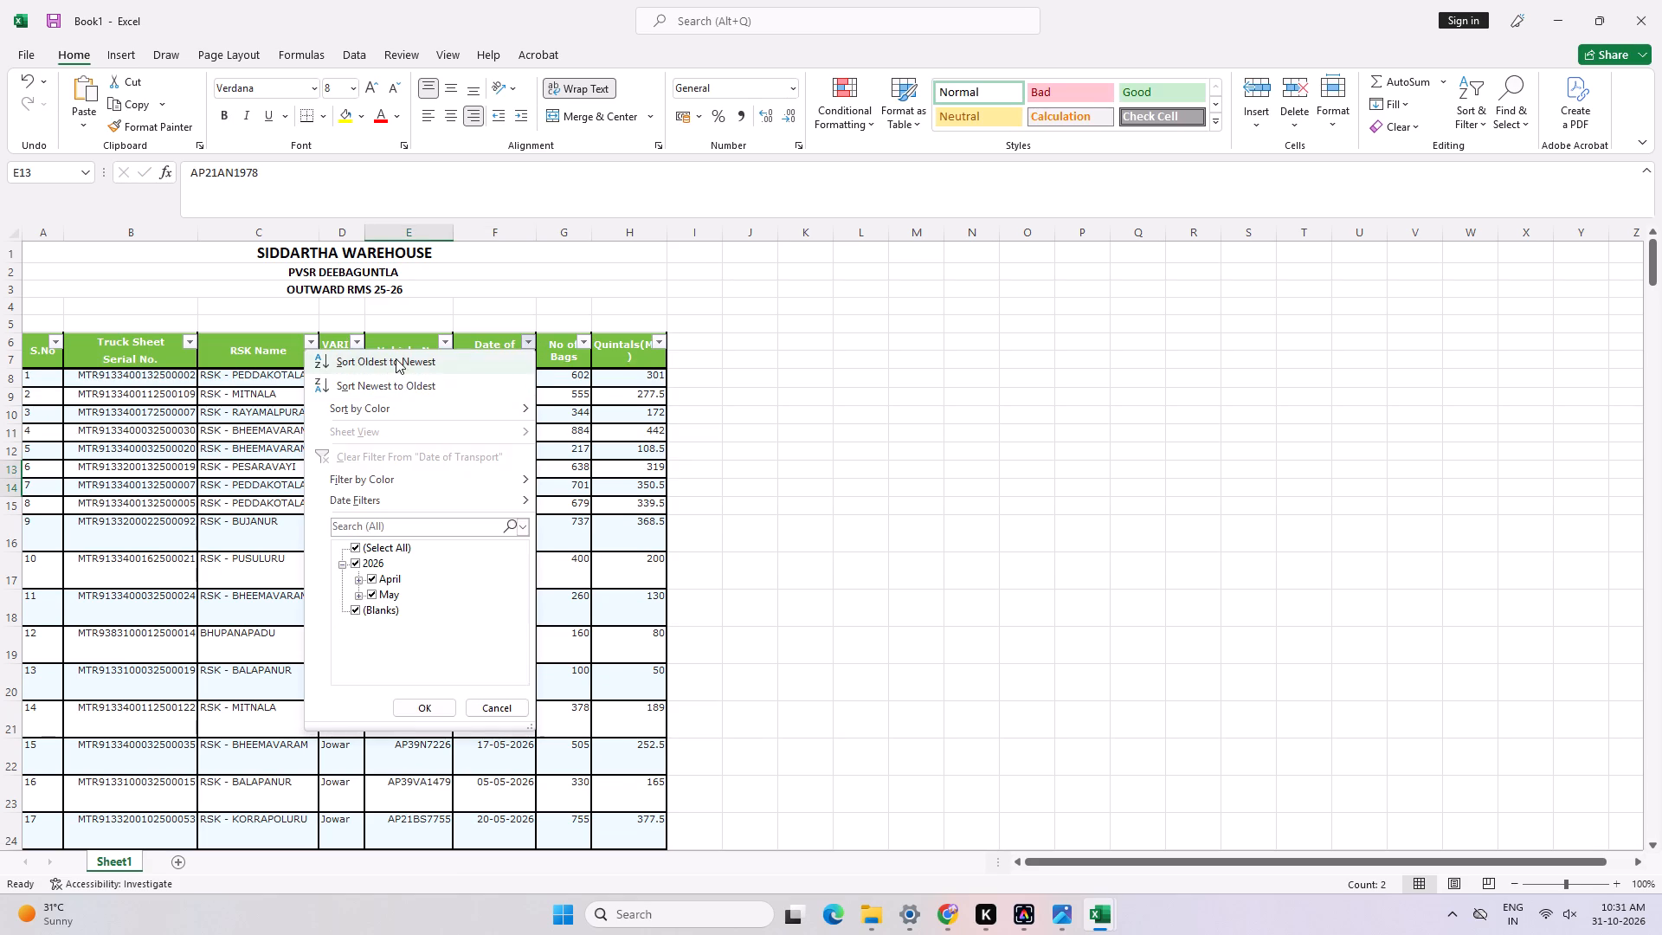
click(396, 358)
click(877, 468)
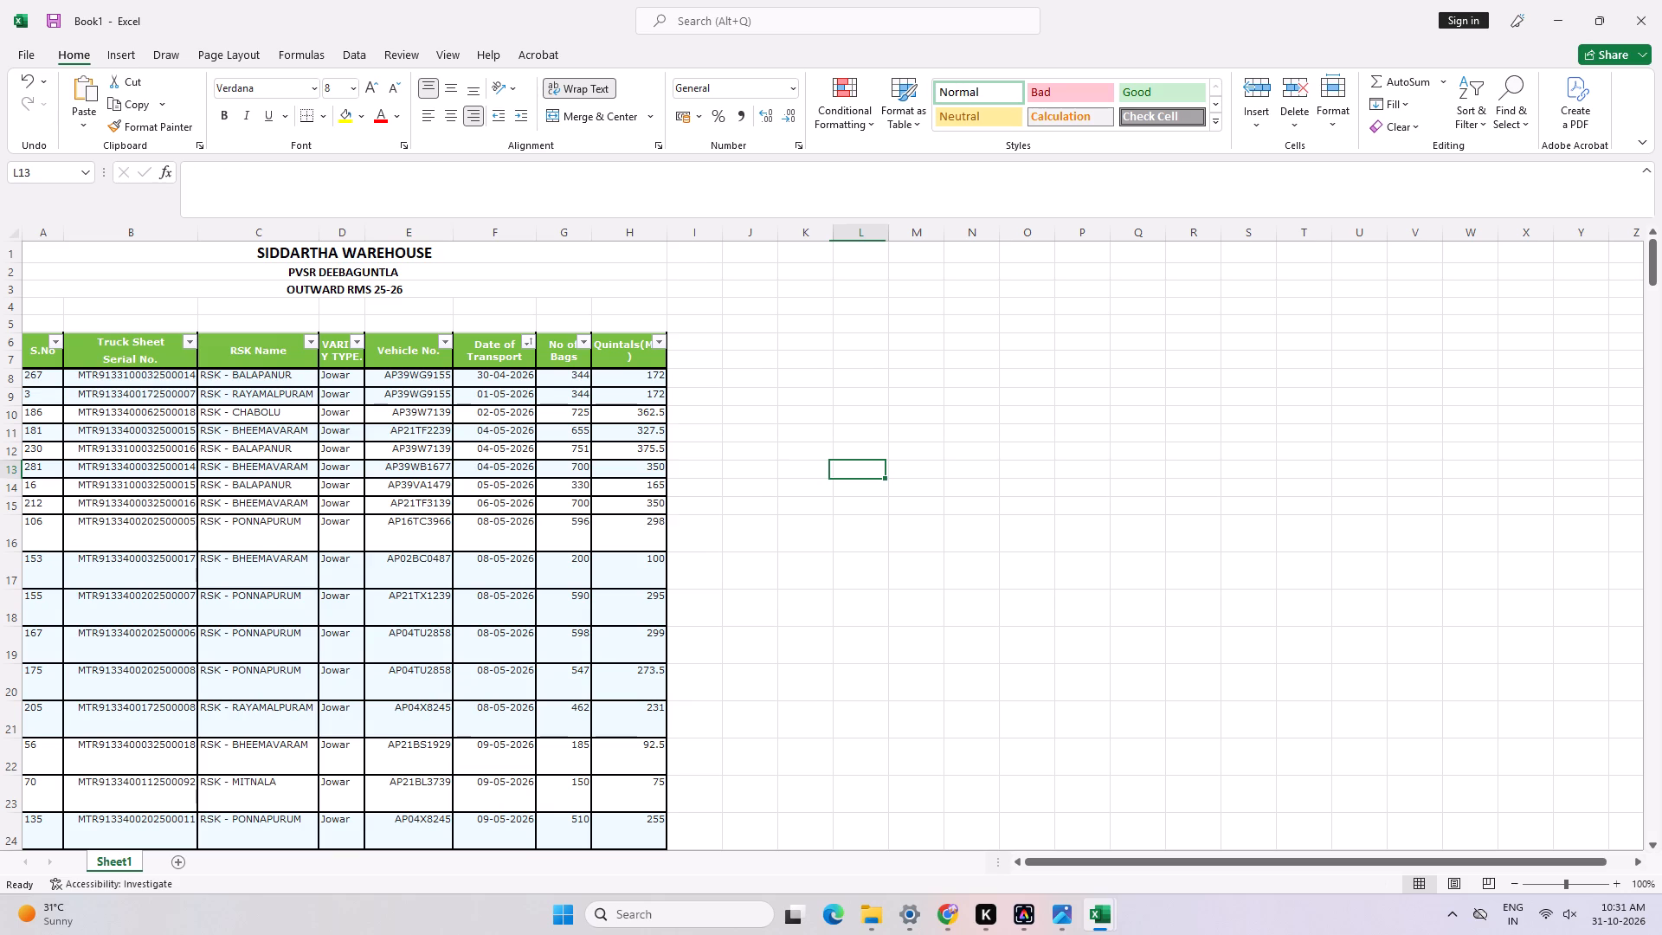
Auto-fit the heights of all rows across the whole sheet at once.
click(514, 392)
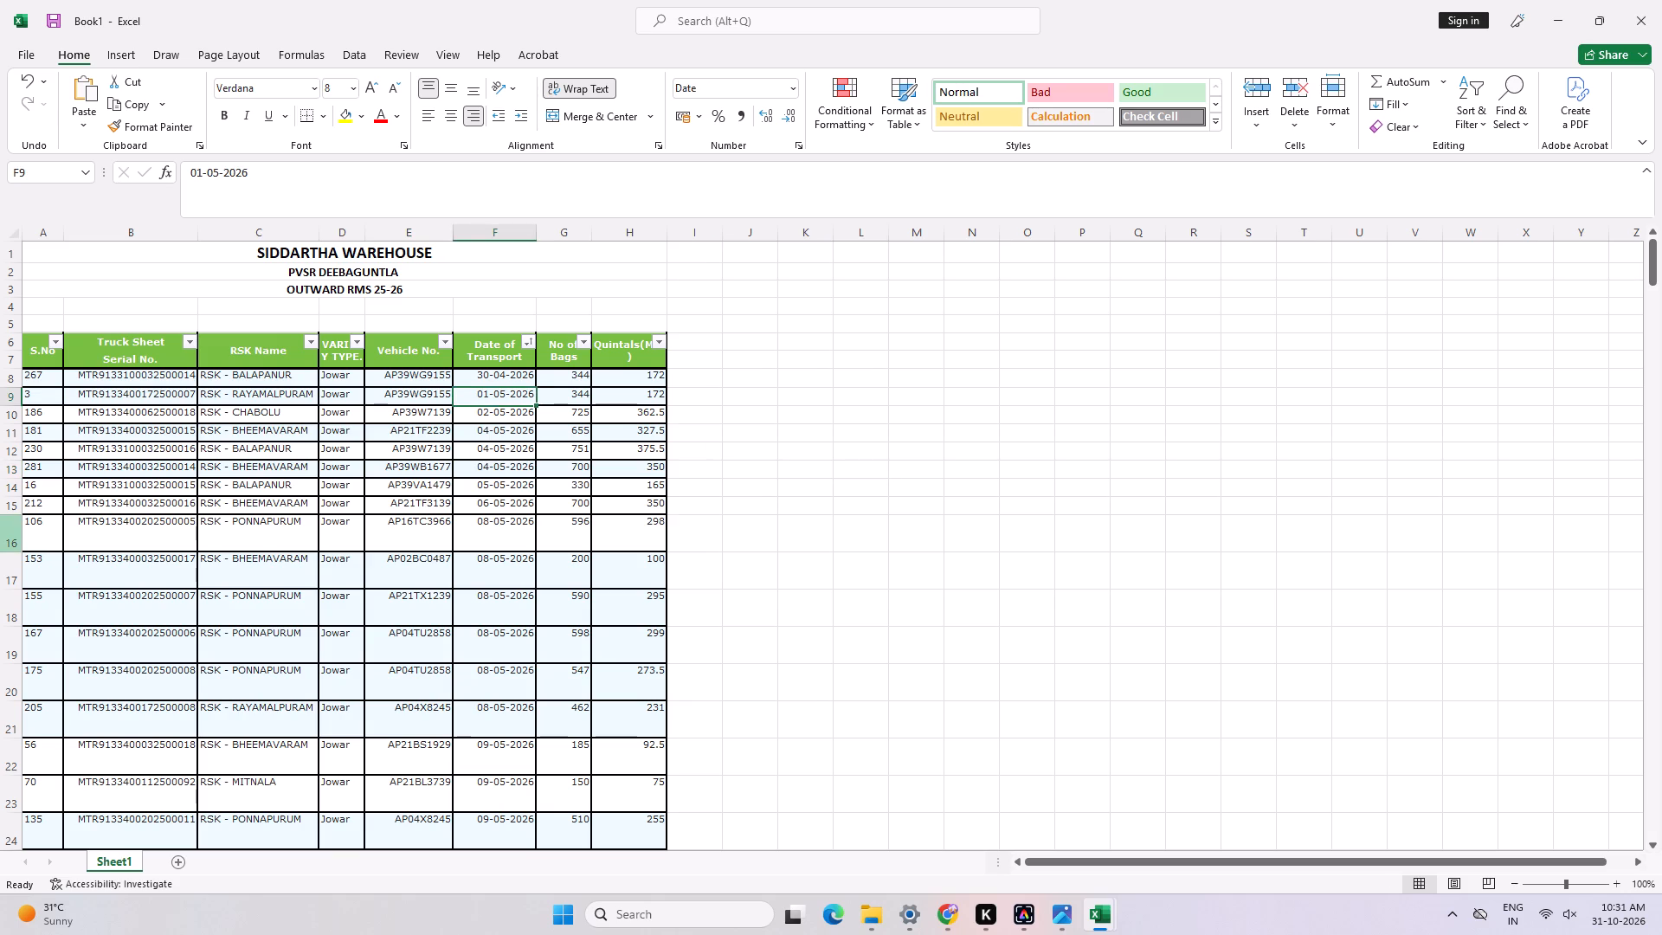
key(ctrl+a)
key(ctrl+a)
key(ctrl+a)
key(ctrl+a)
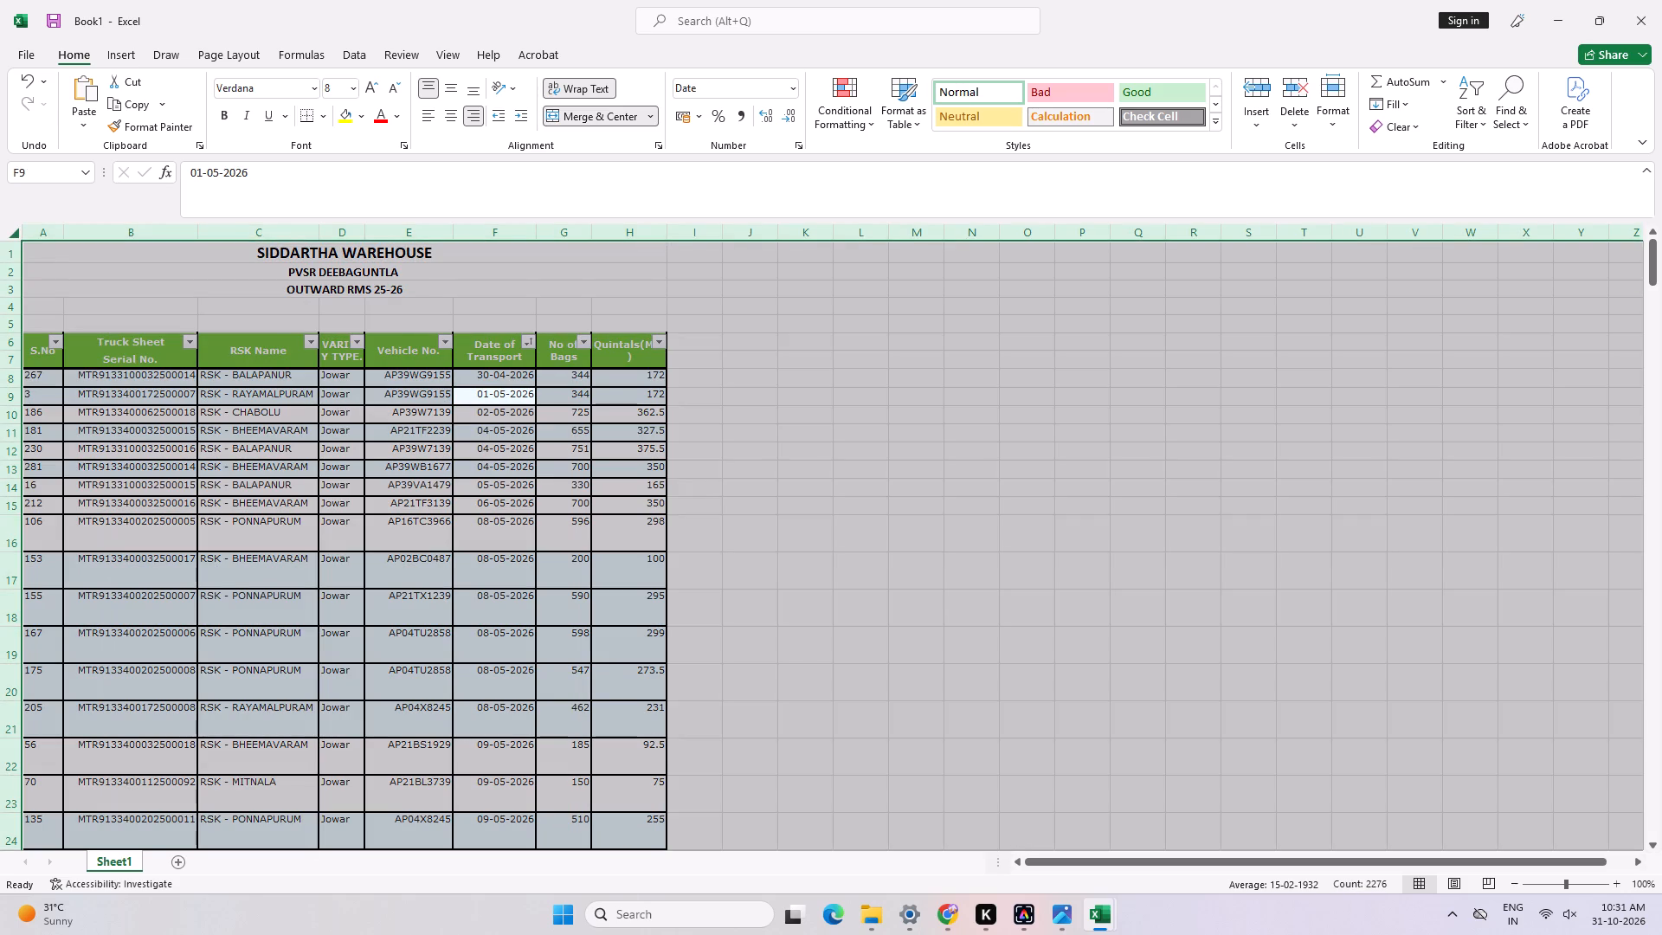
double_click(12, 387)
click(901, 543)
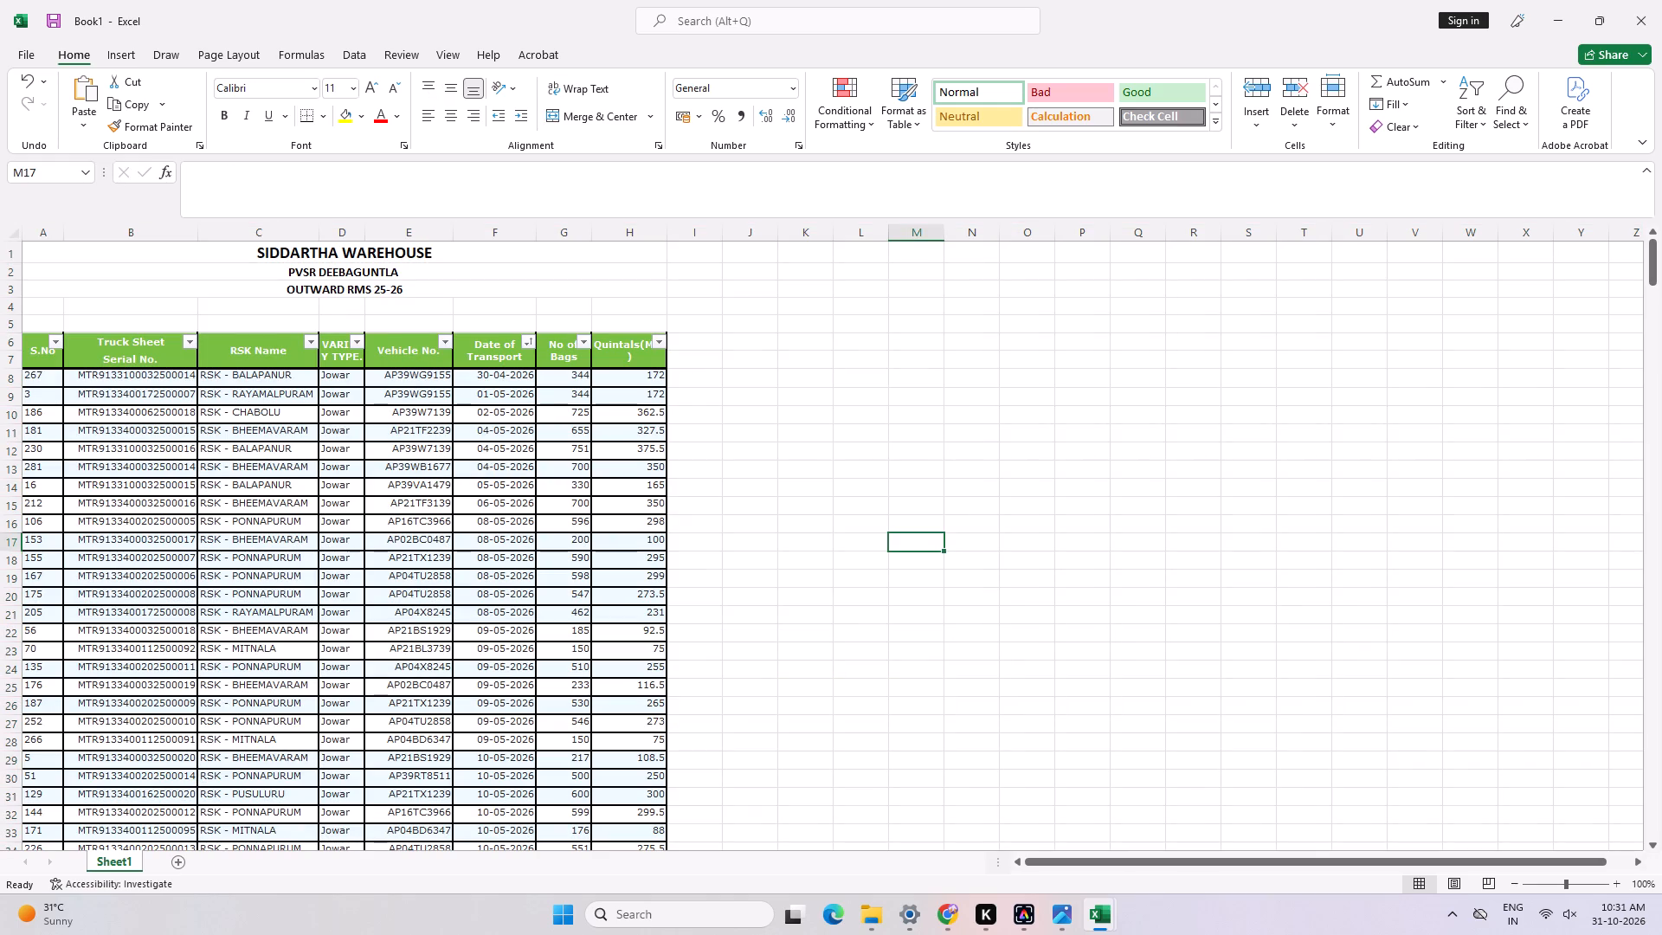
Increase the font size of the whole truck sheet table, including its header row, to 11.
key(ctrl+a)
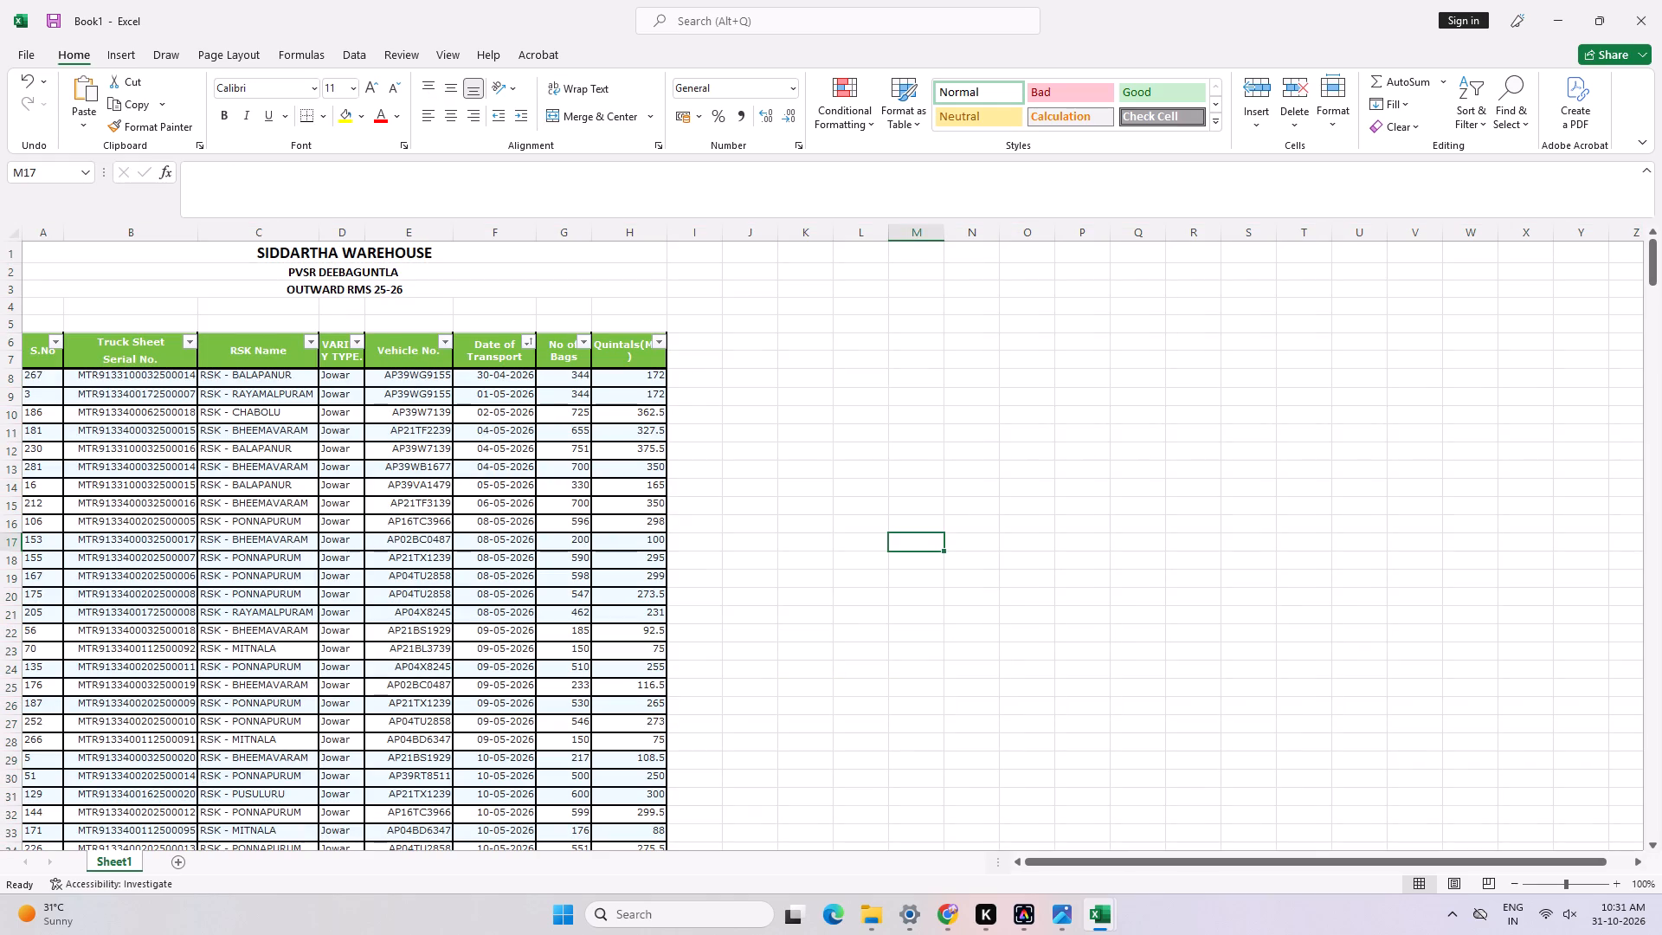
click(136, 372)
click(61, 359)
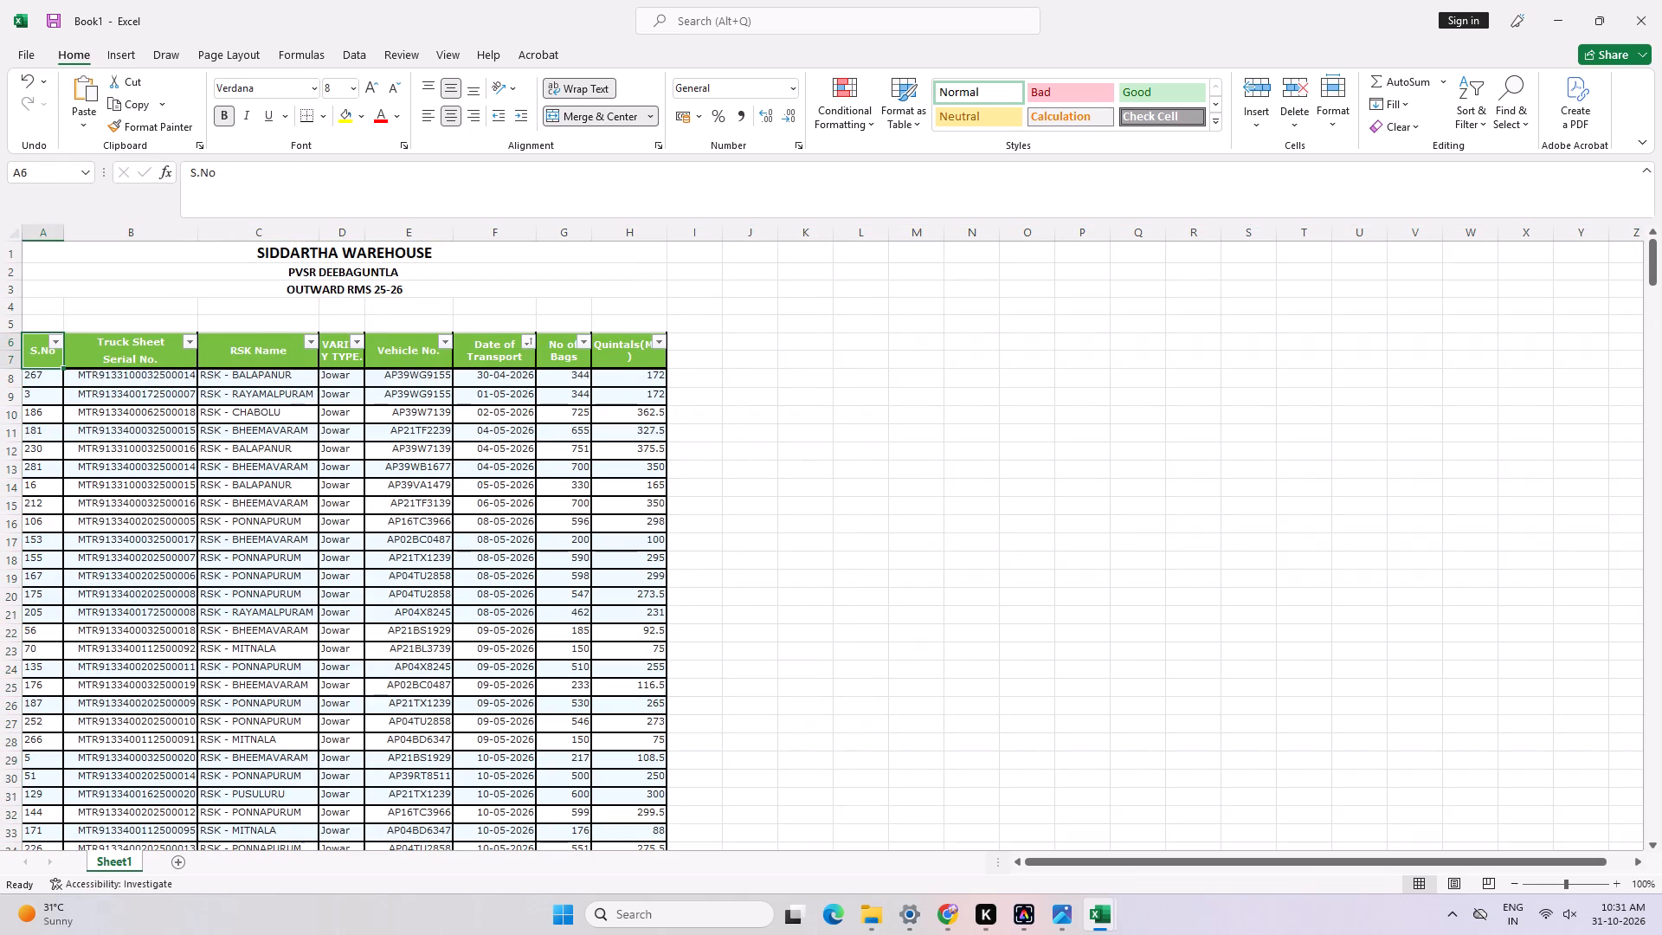
key(ctrl+a)
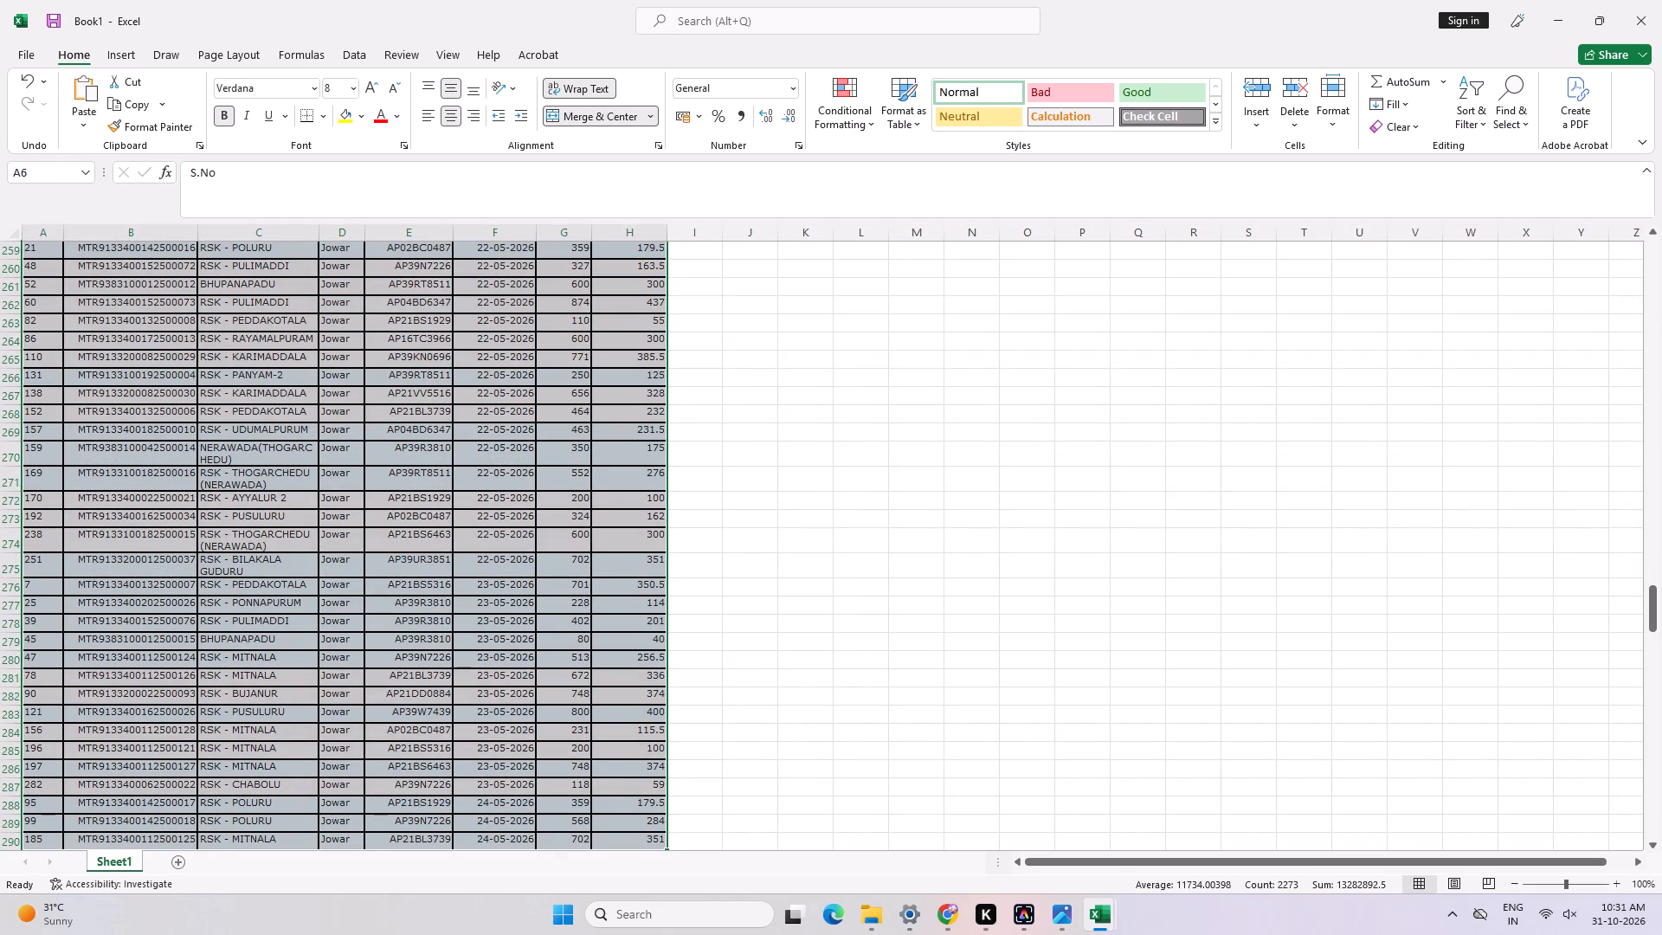
click(368, 93)
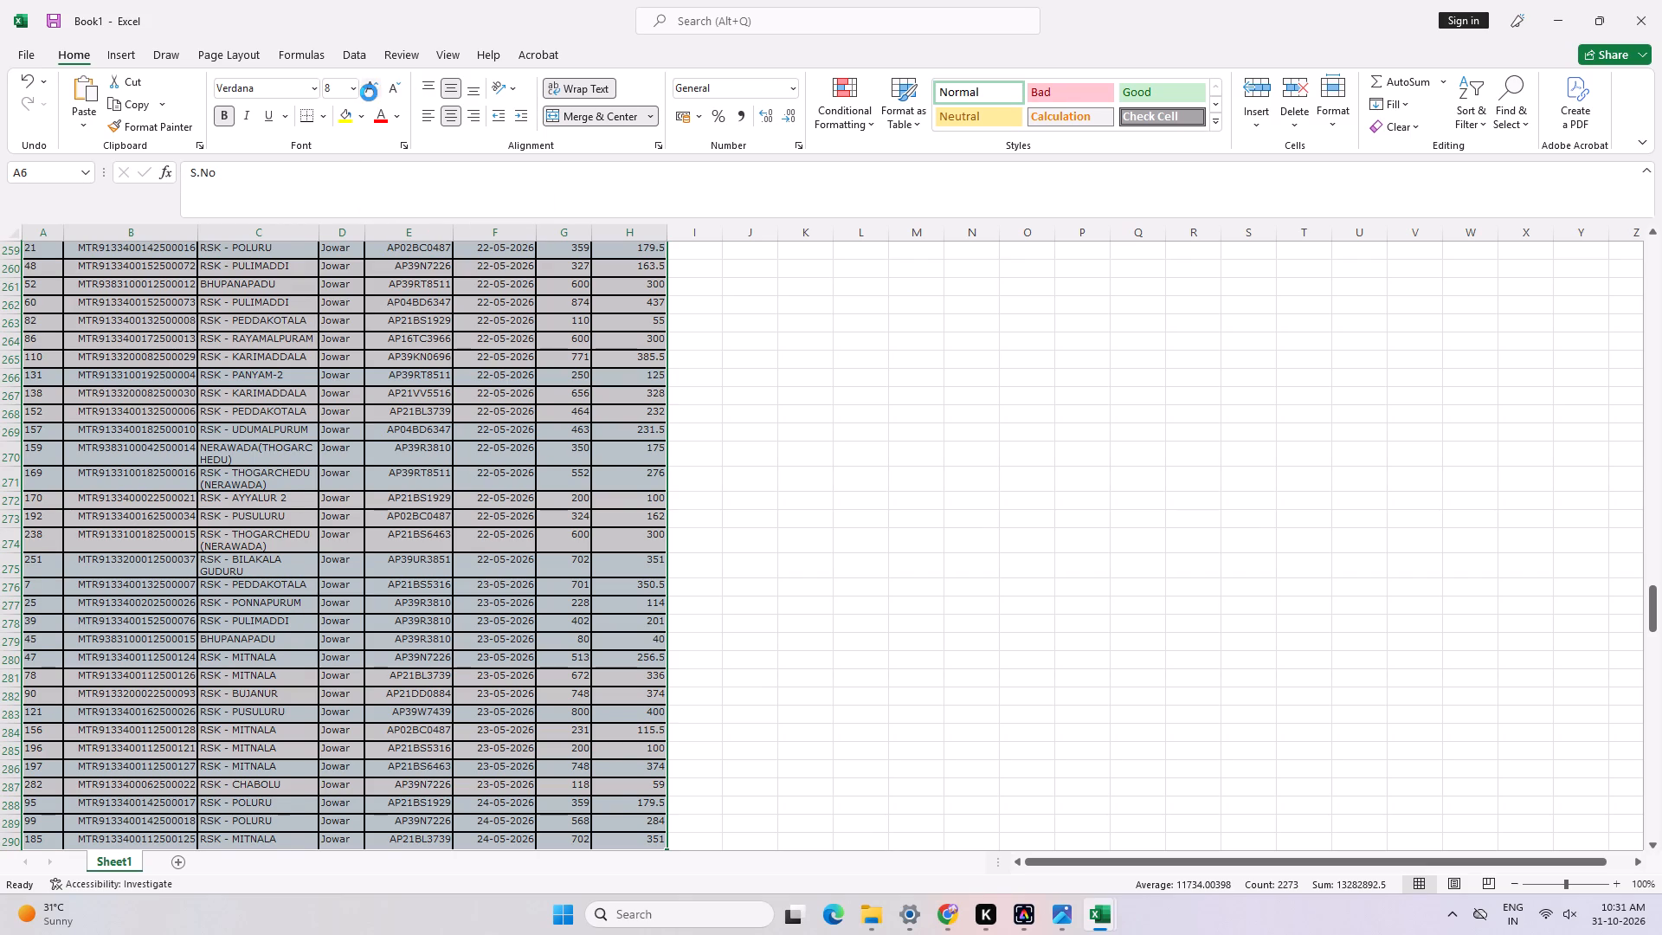
click(370, 93)
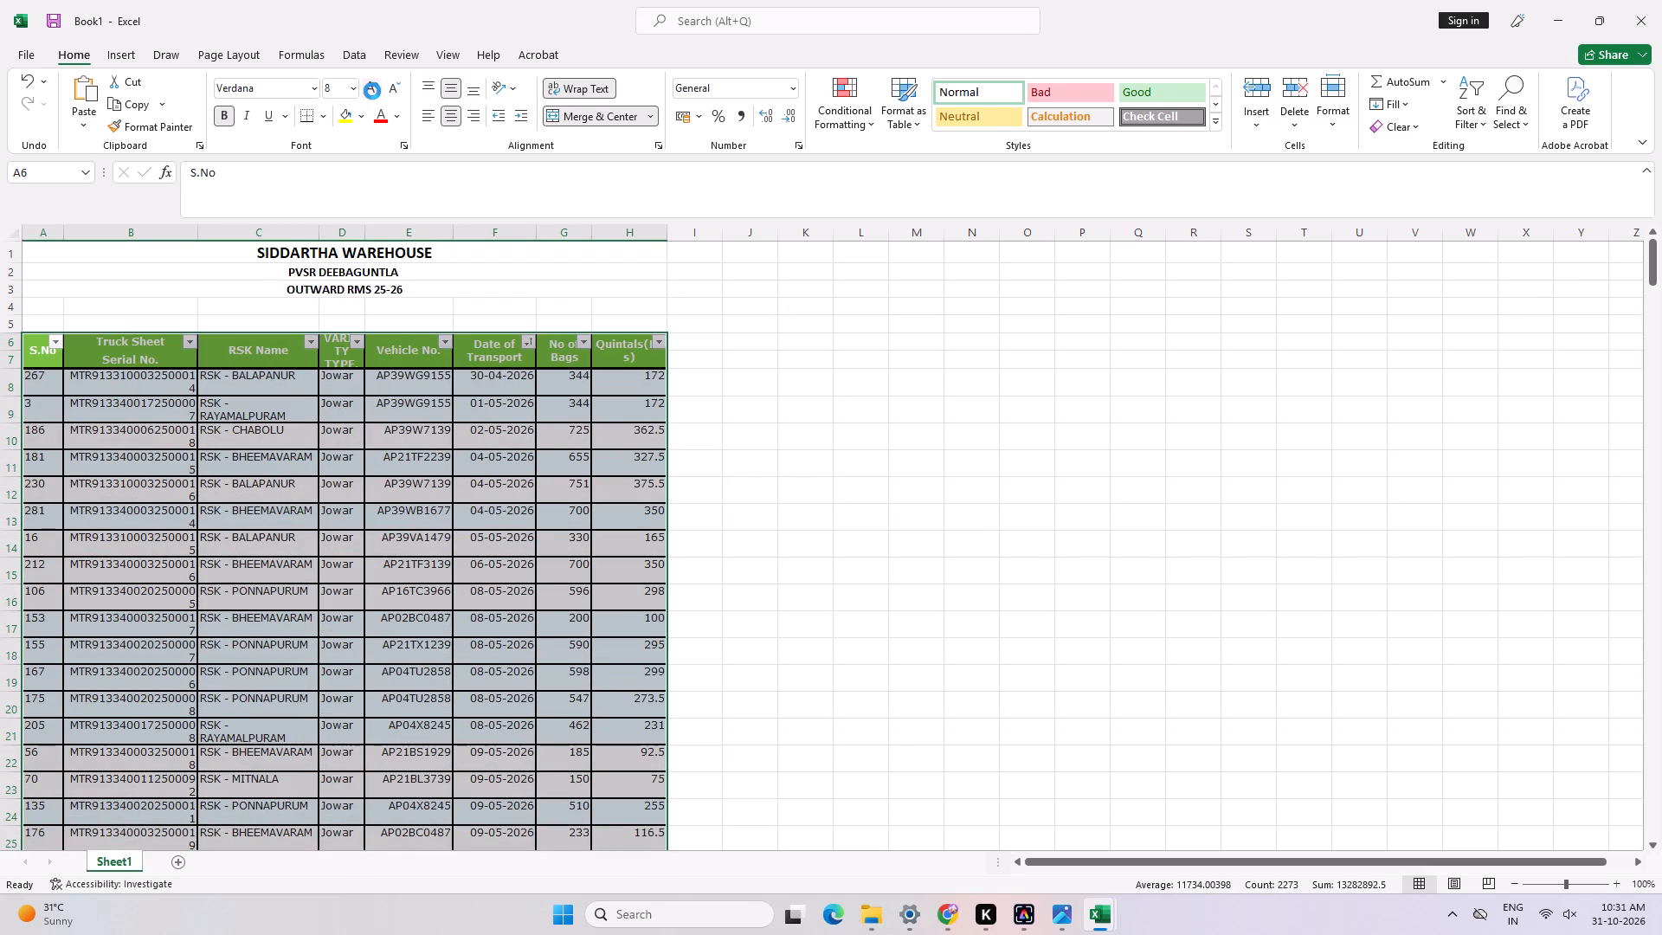
click(372, 91)
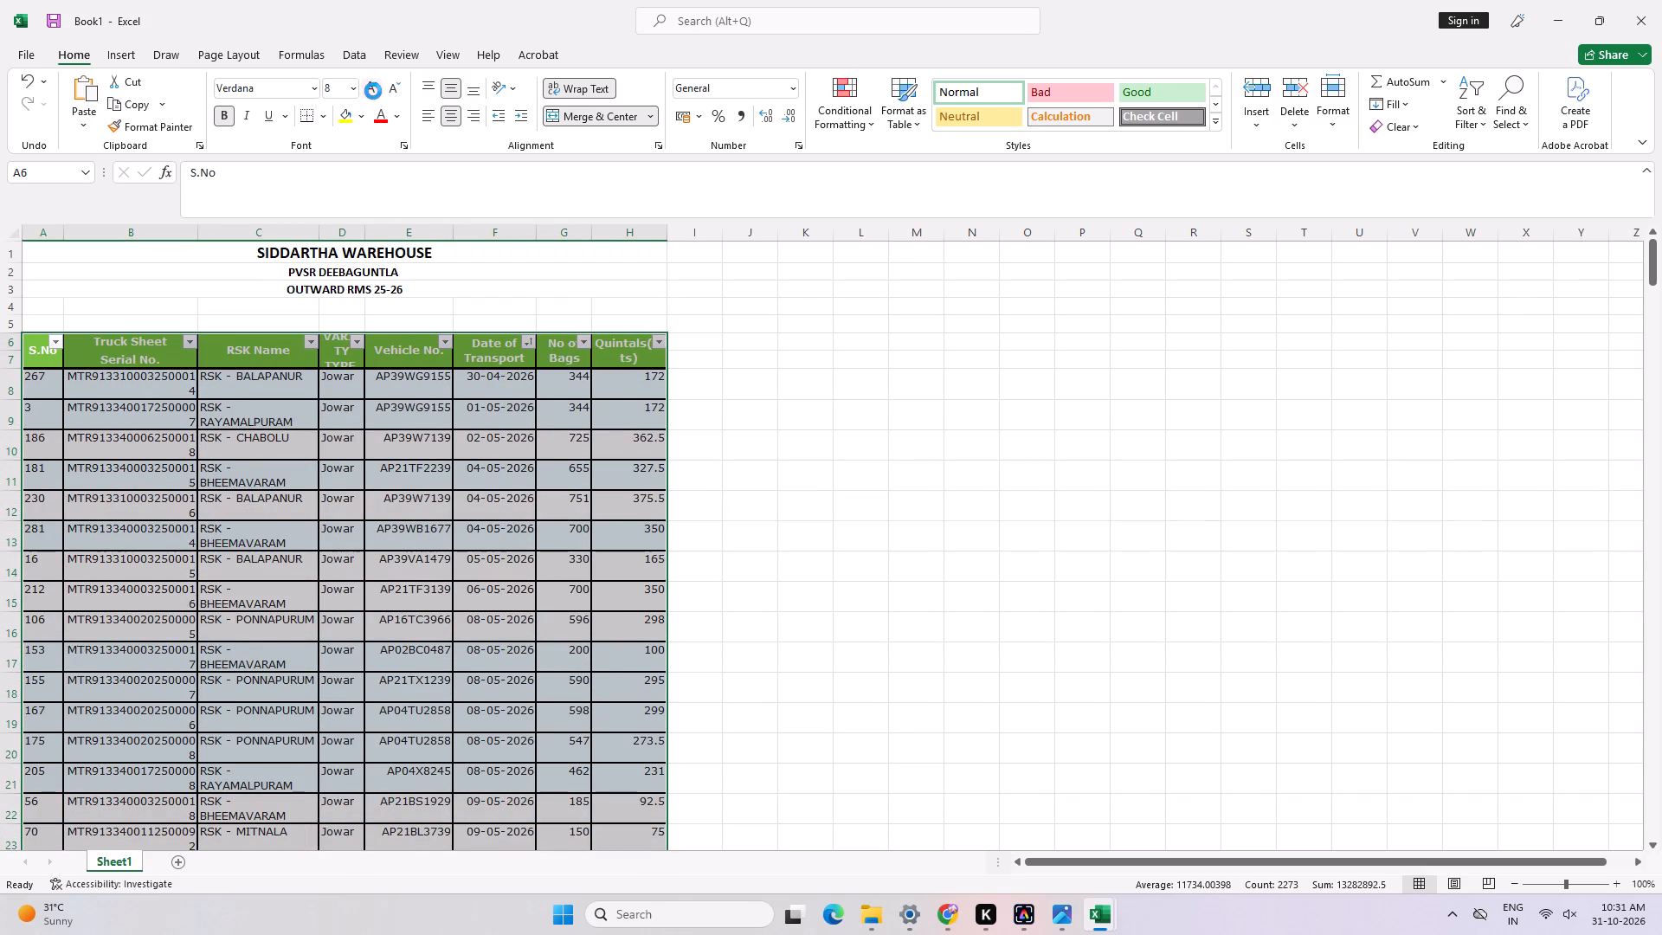
Widen the Truck Sheet Serial No., RSK Name, Variety Type, Date of Transport and Vehicle No. columns to suit the larger text.
double_click(196, 232)
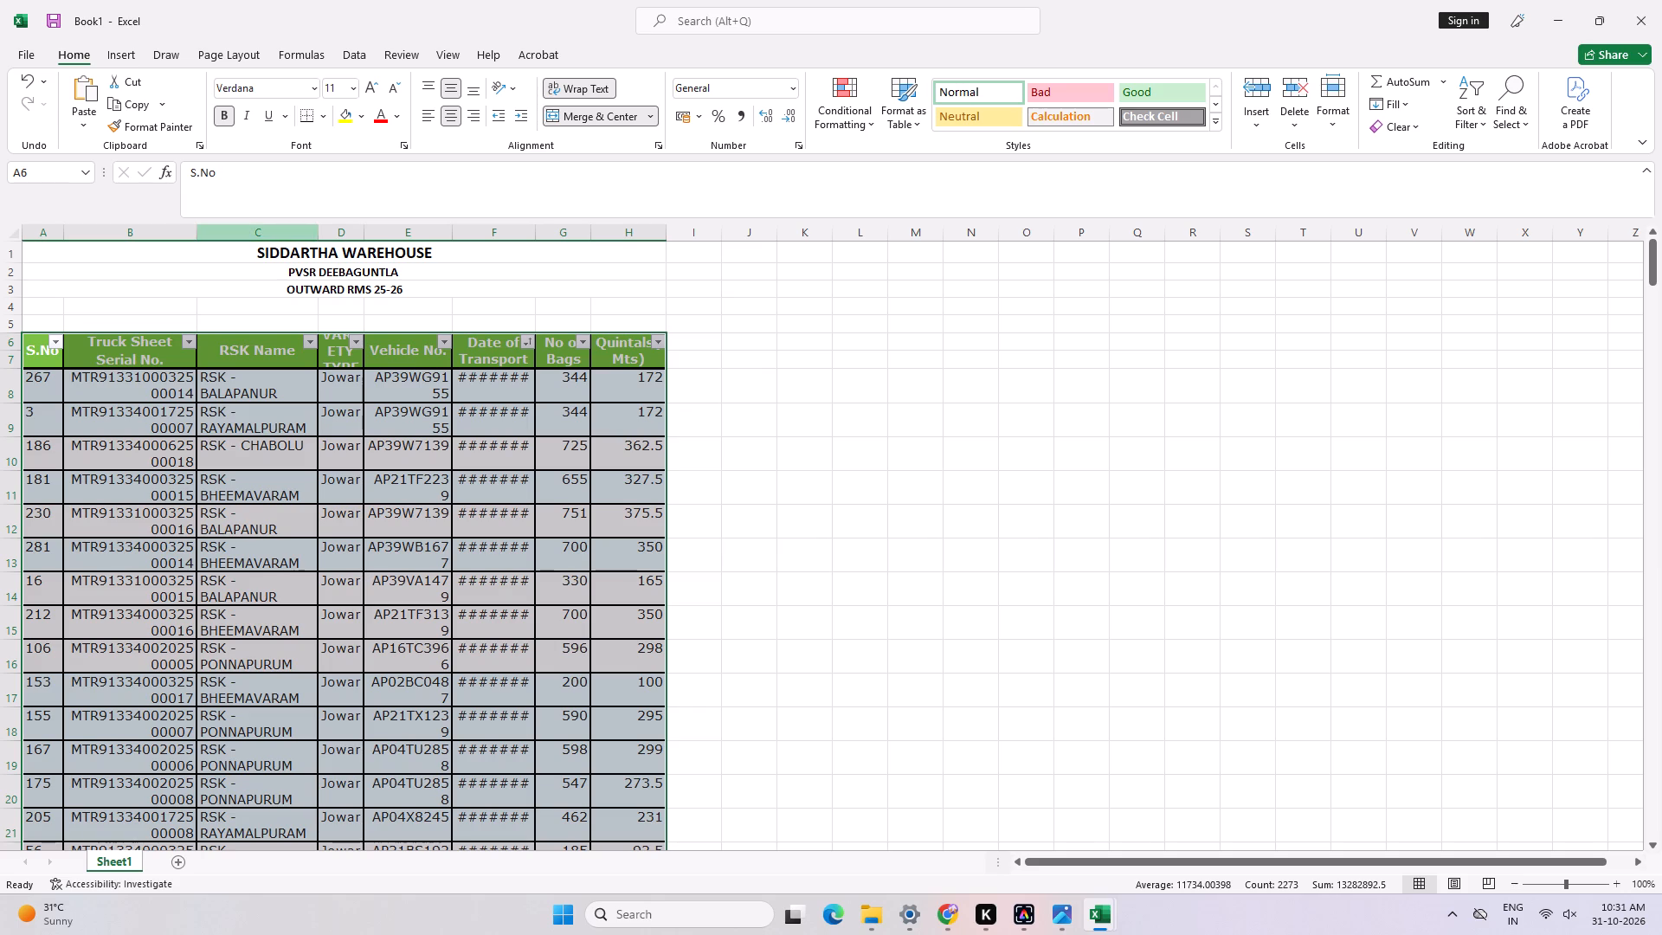
drag(199, 236, 217, 239)
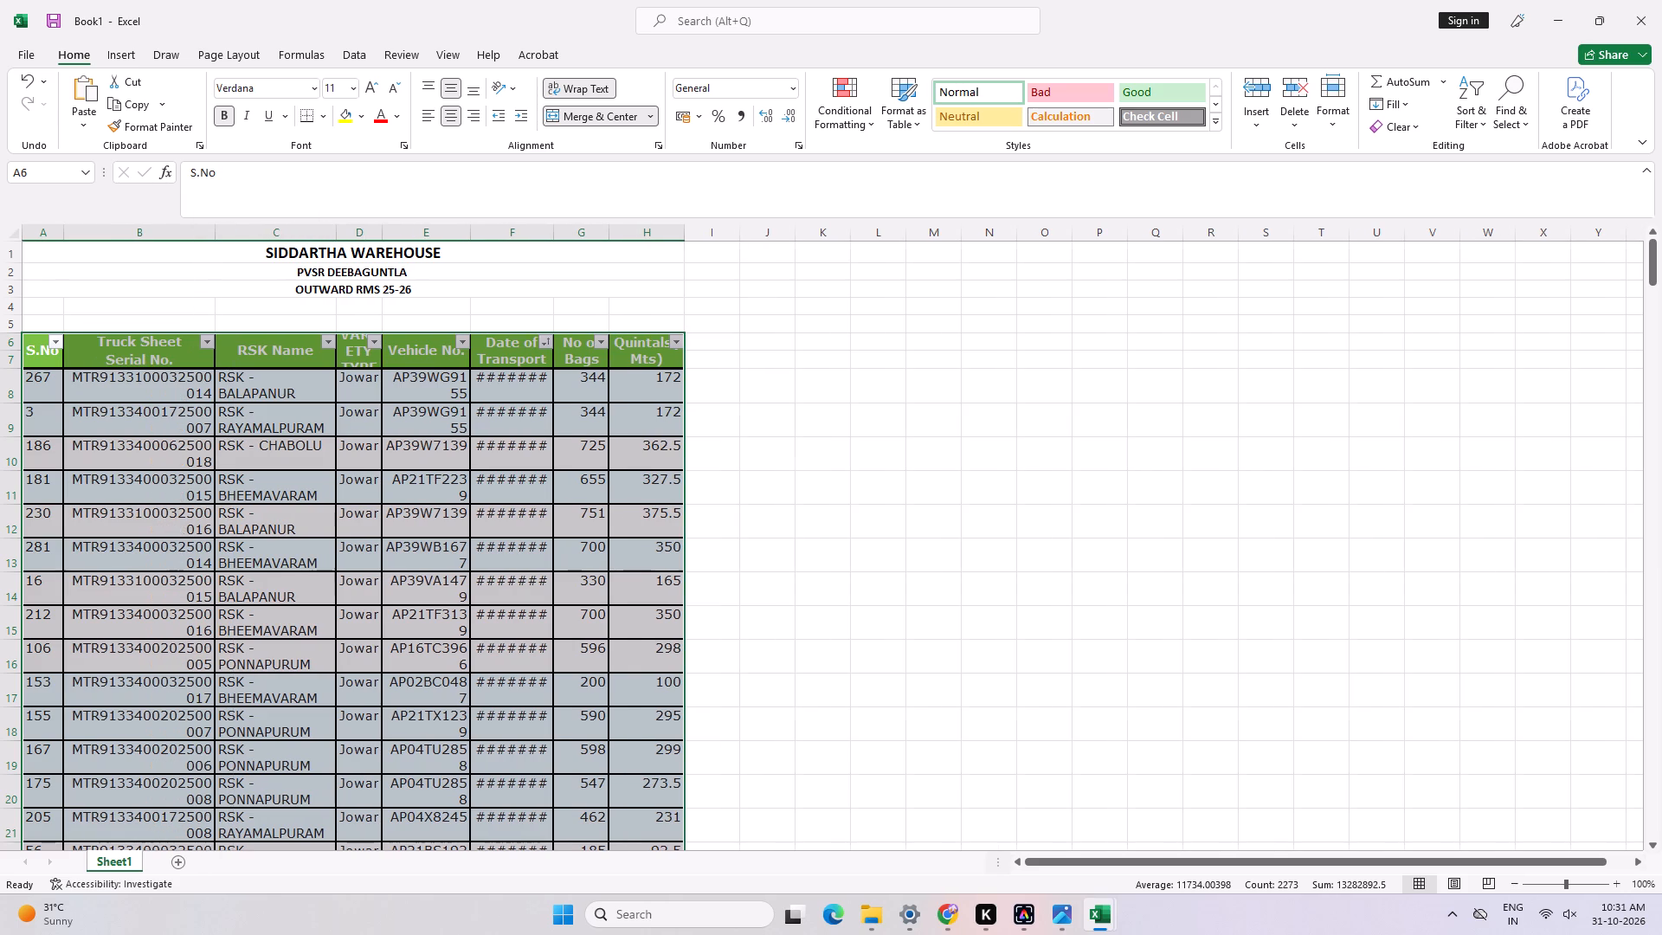
drag(337, 226, 377, 236)
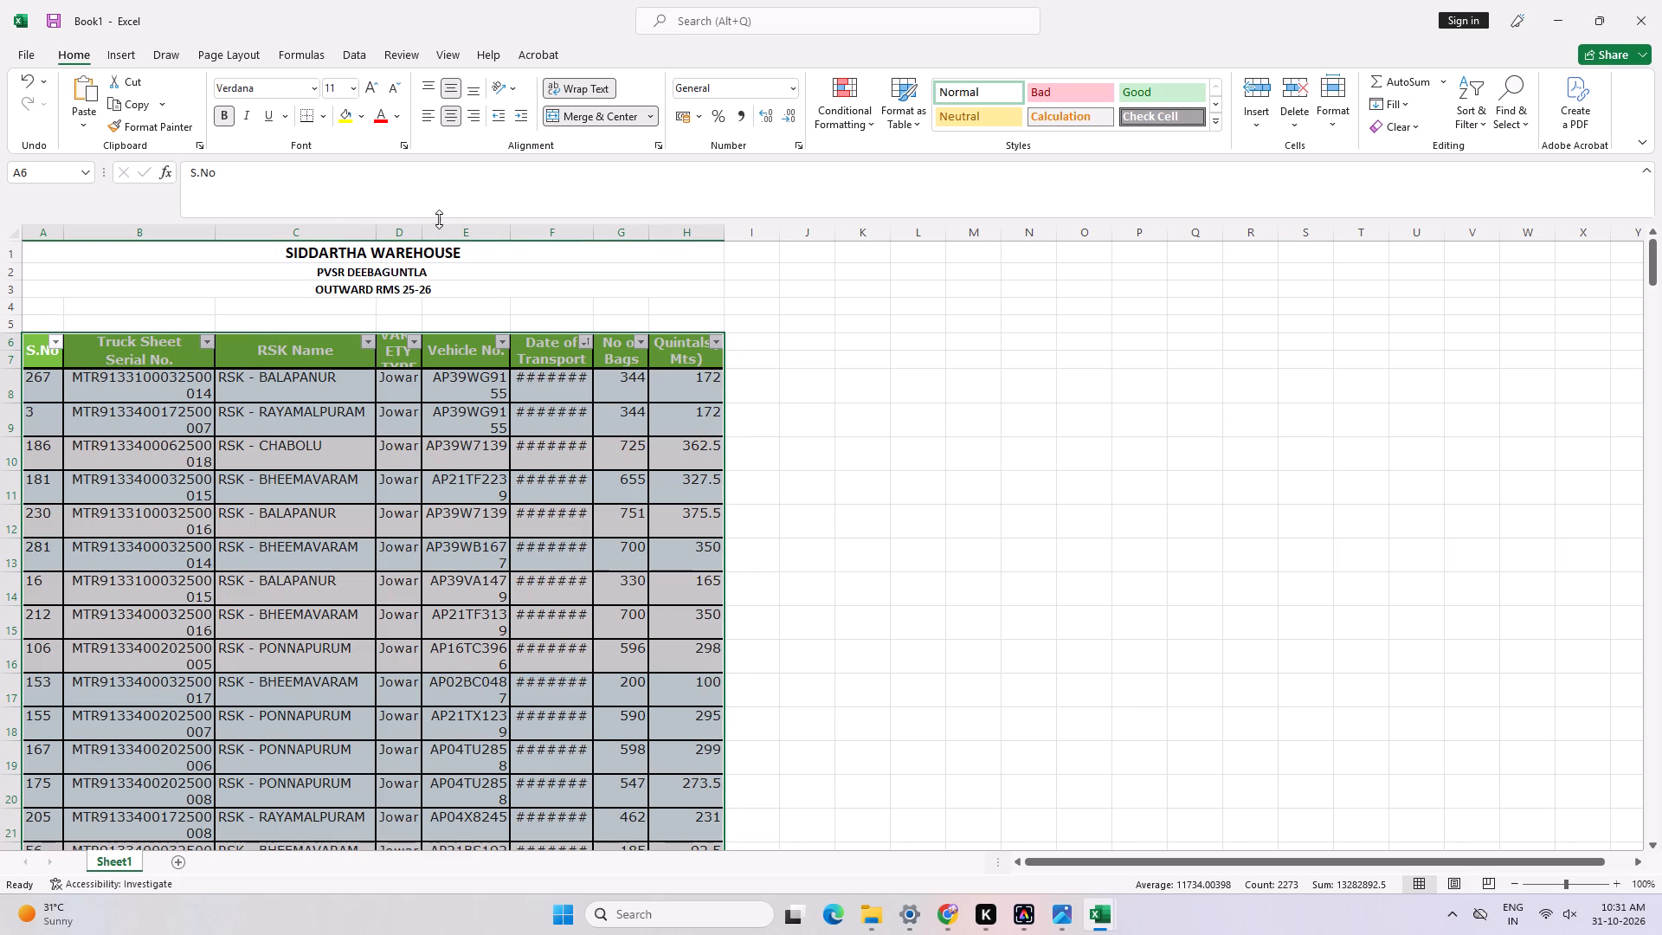
drag(427, 235, 451, 244)
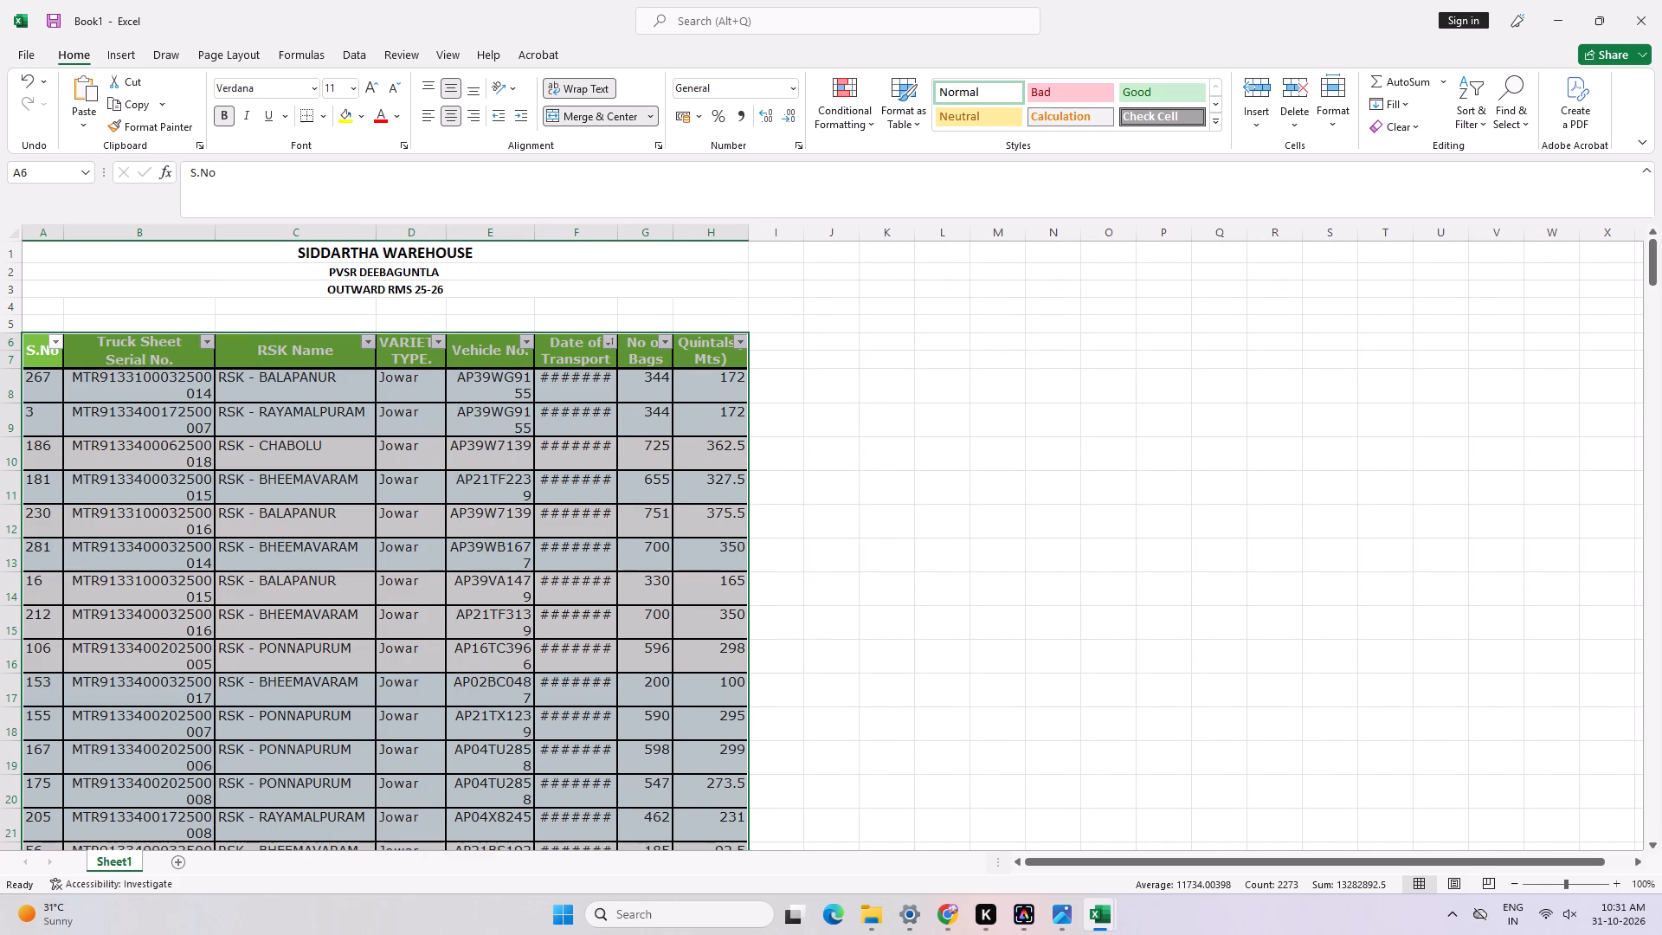
drag(622, 236, 656, 242)
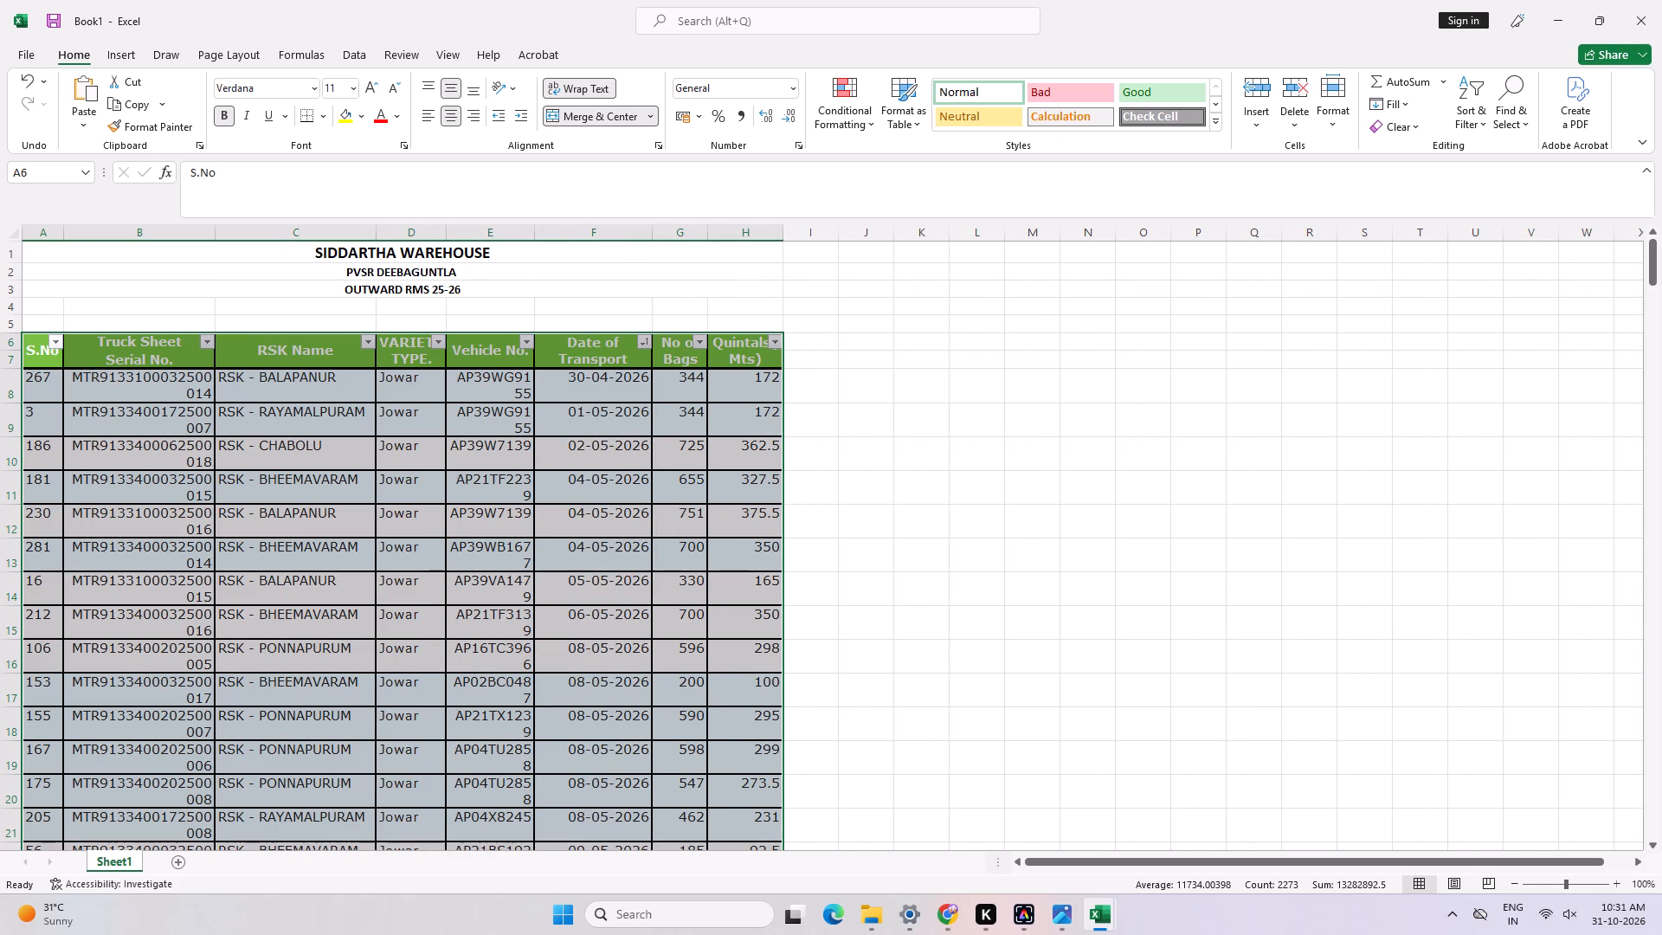
drag(535, 229, 566, 234)
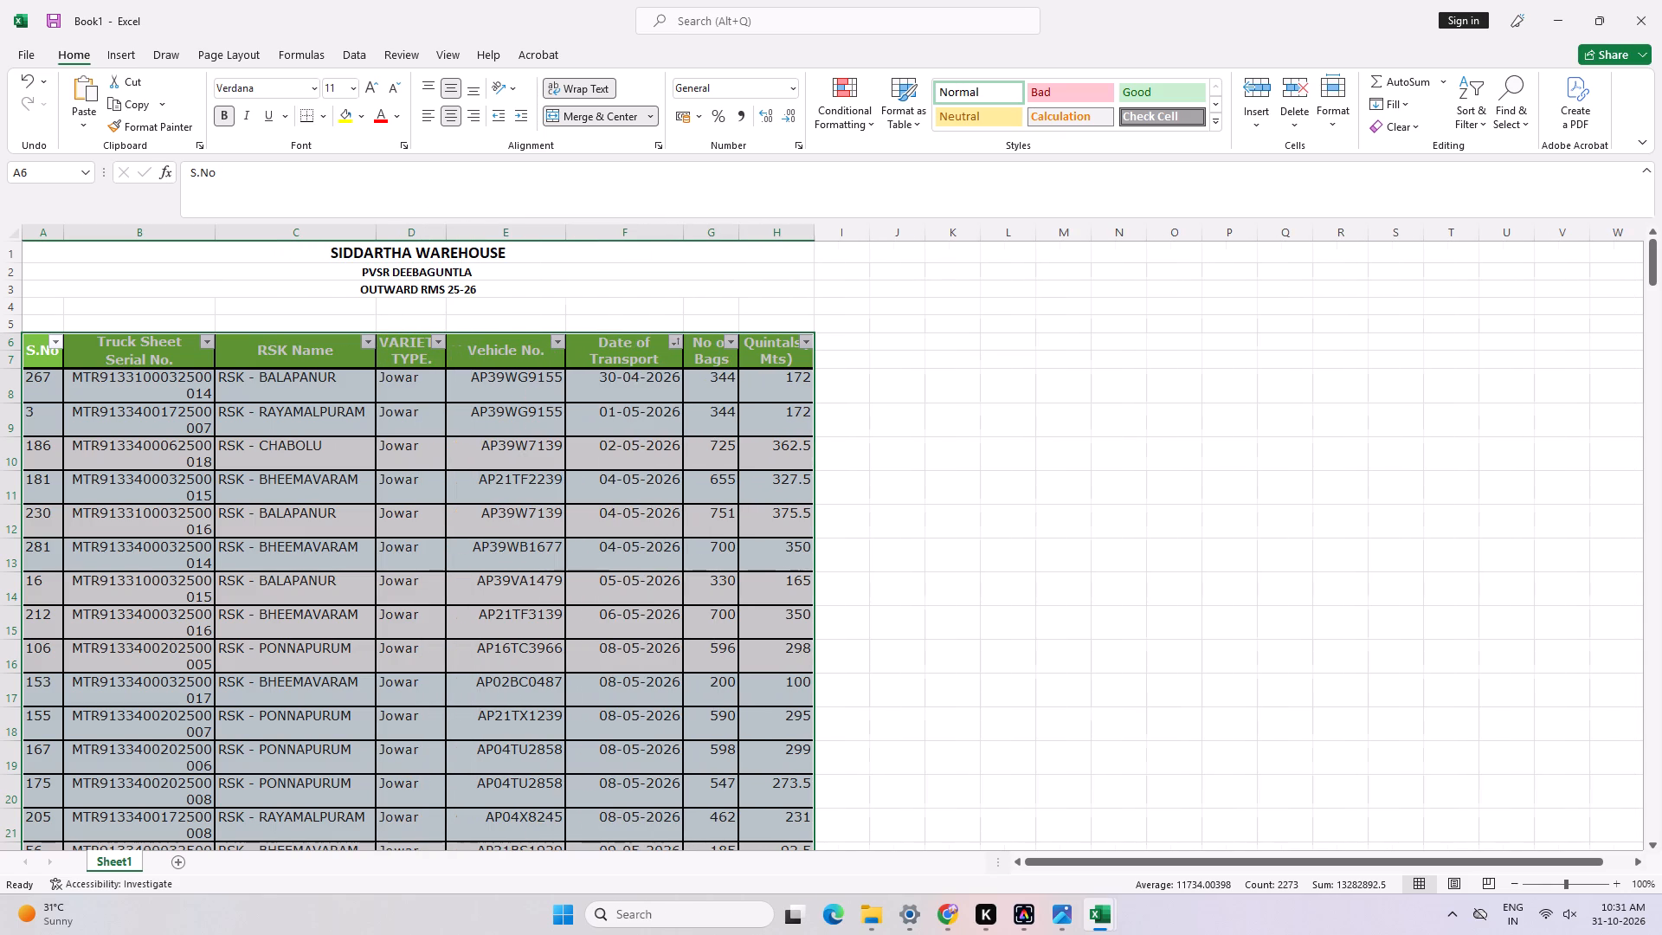
click(930, 361)
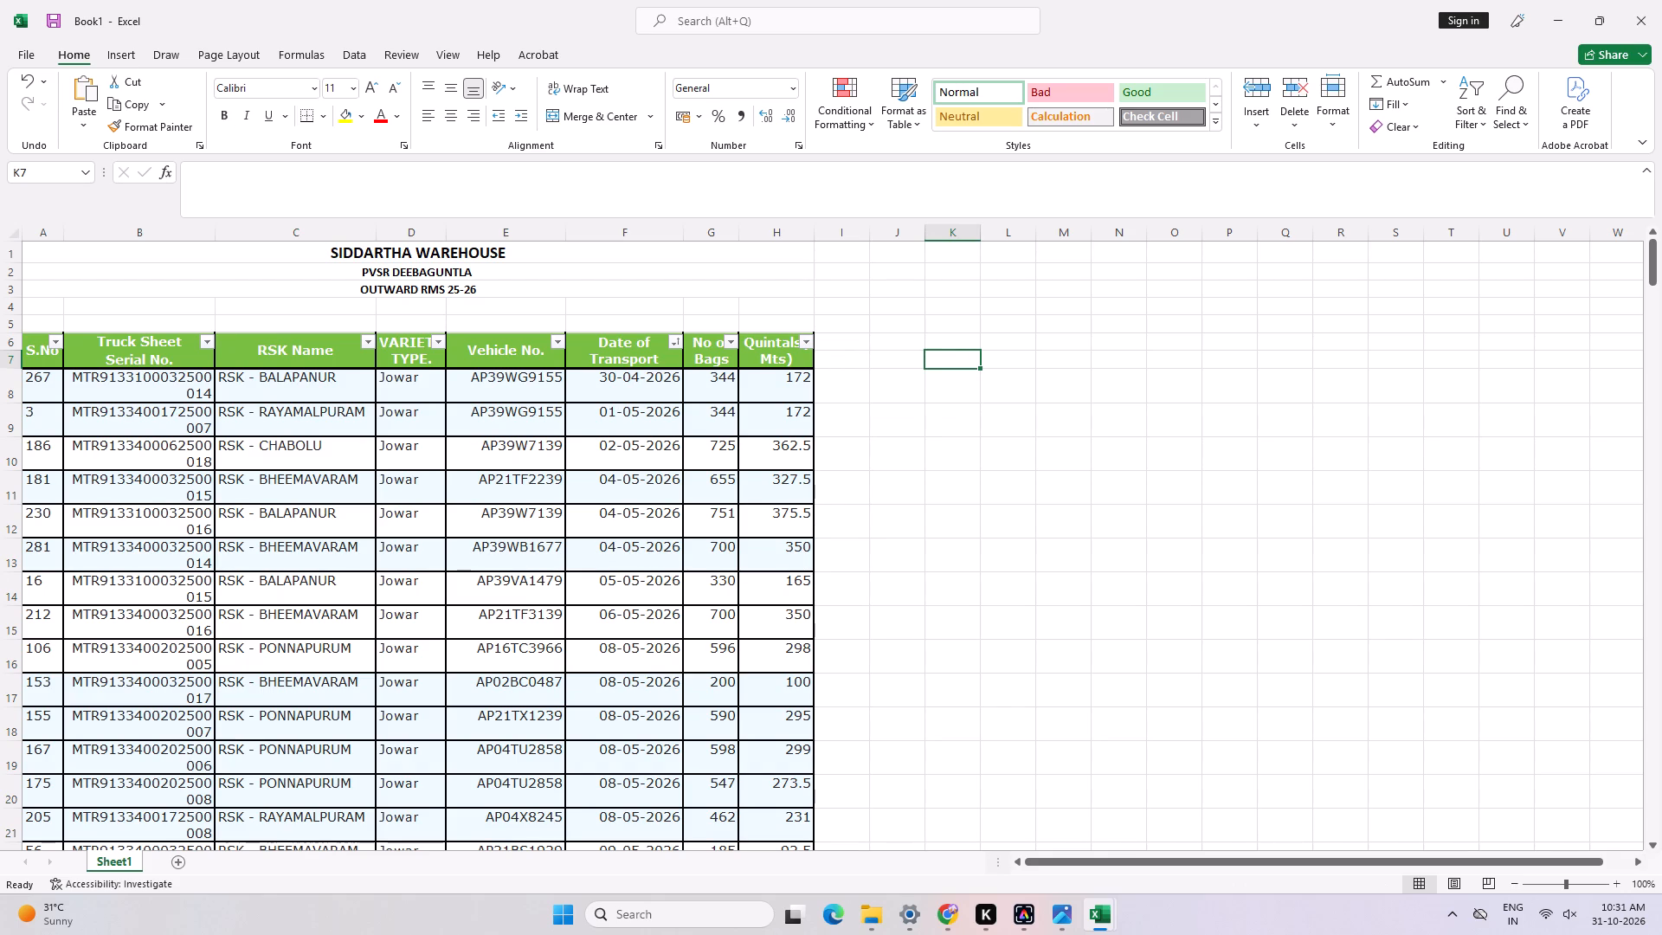
Total the No of Bags column in G291, below the last record, with =SUM(G8:G290).
click(728, 438)
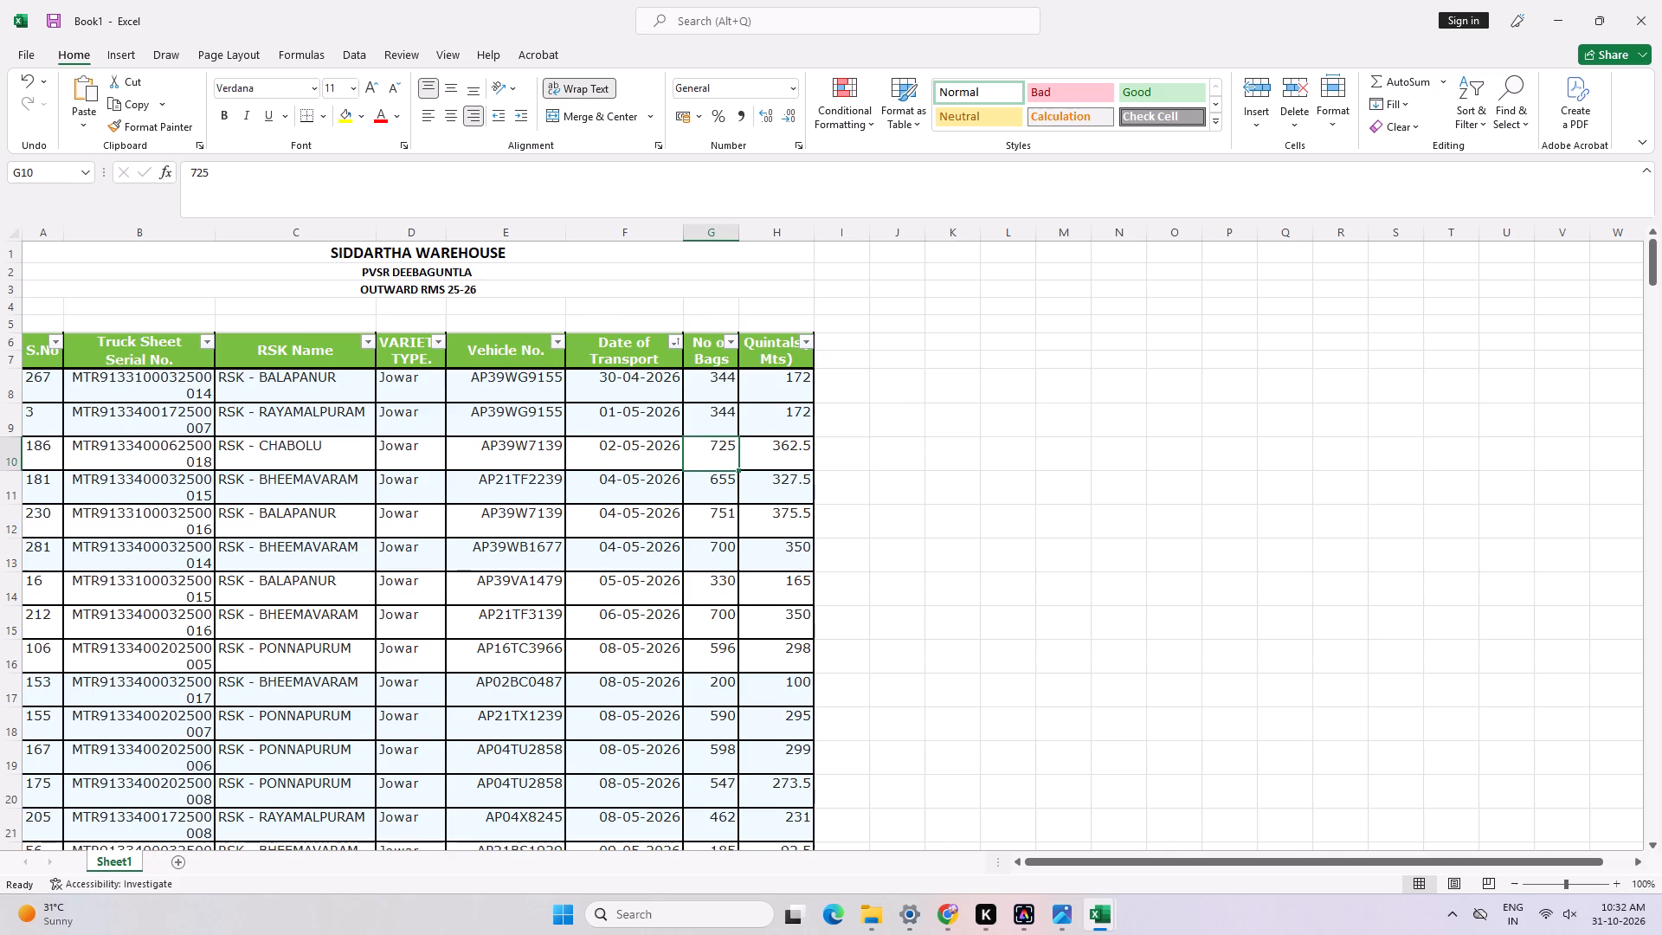
key(ctrl+Down)
key(Down)
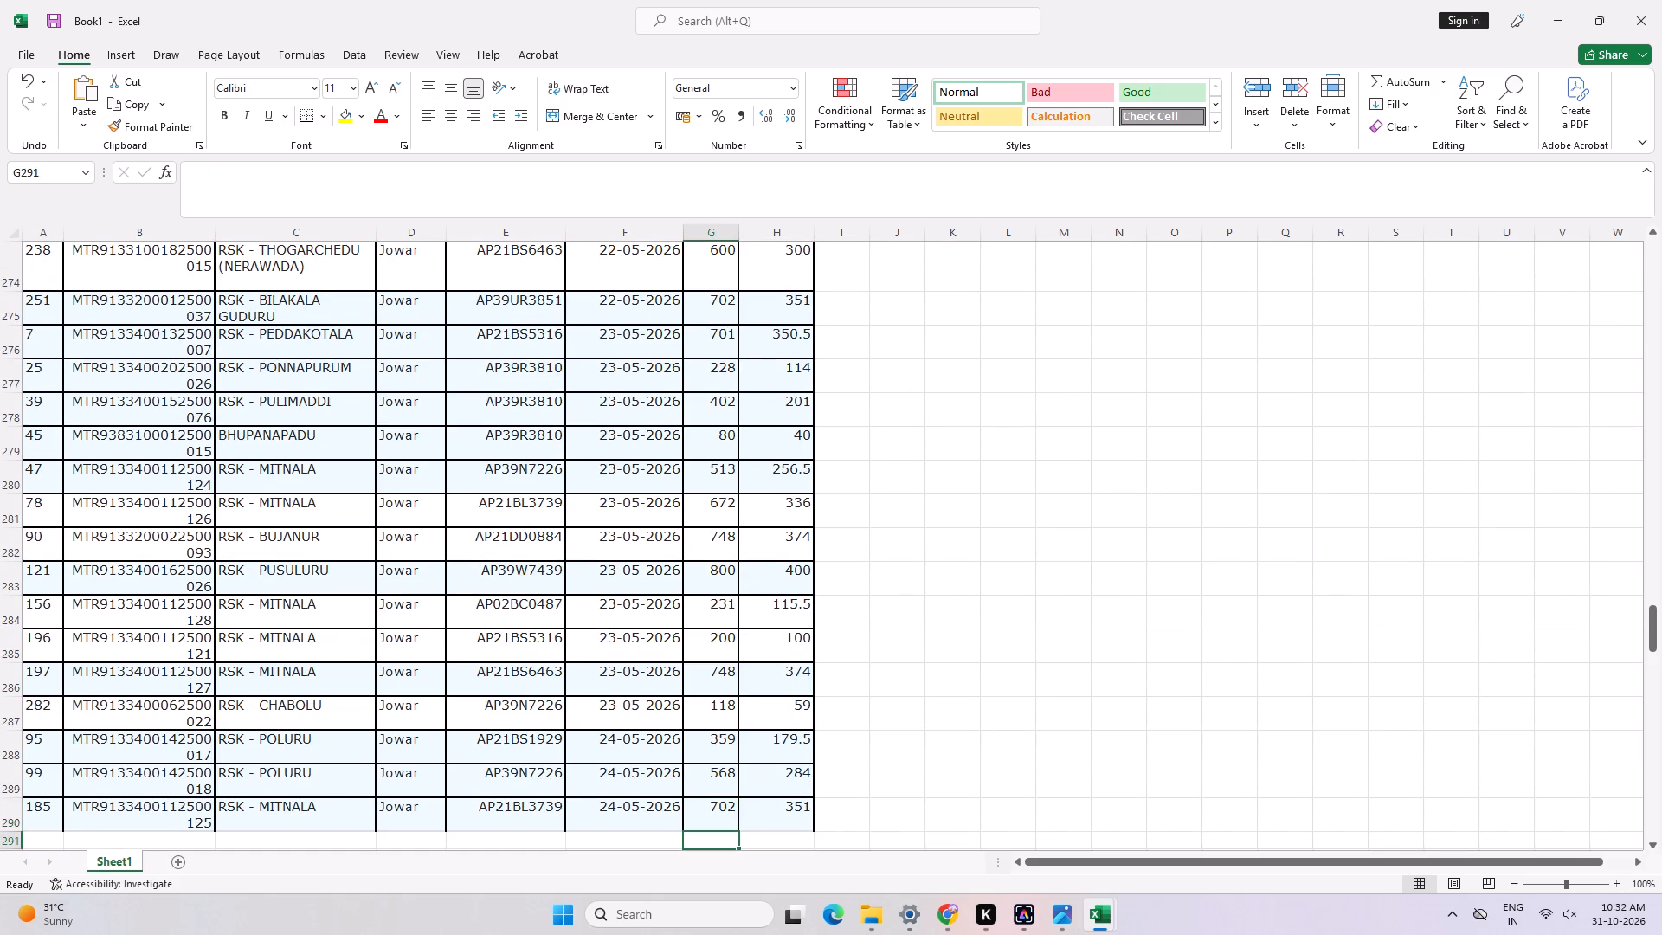
key(alt+equal)
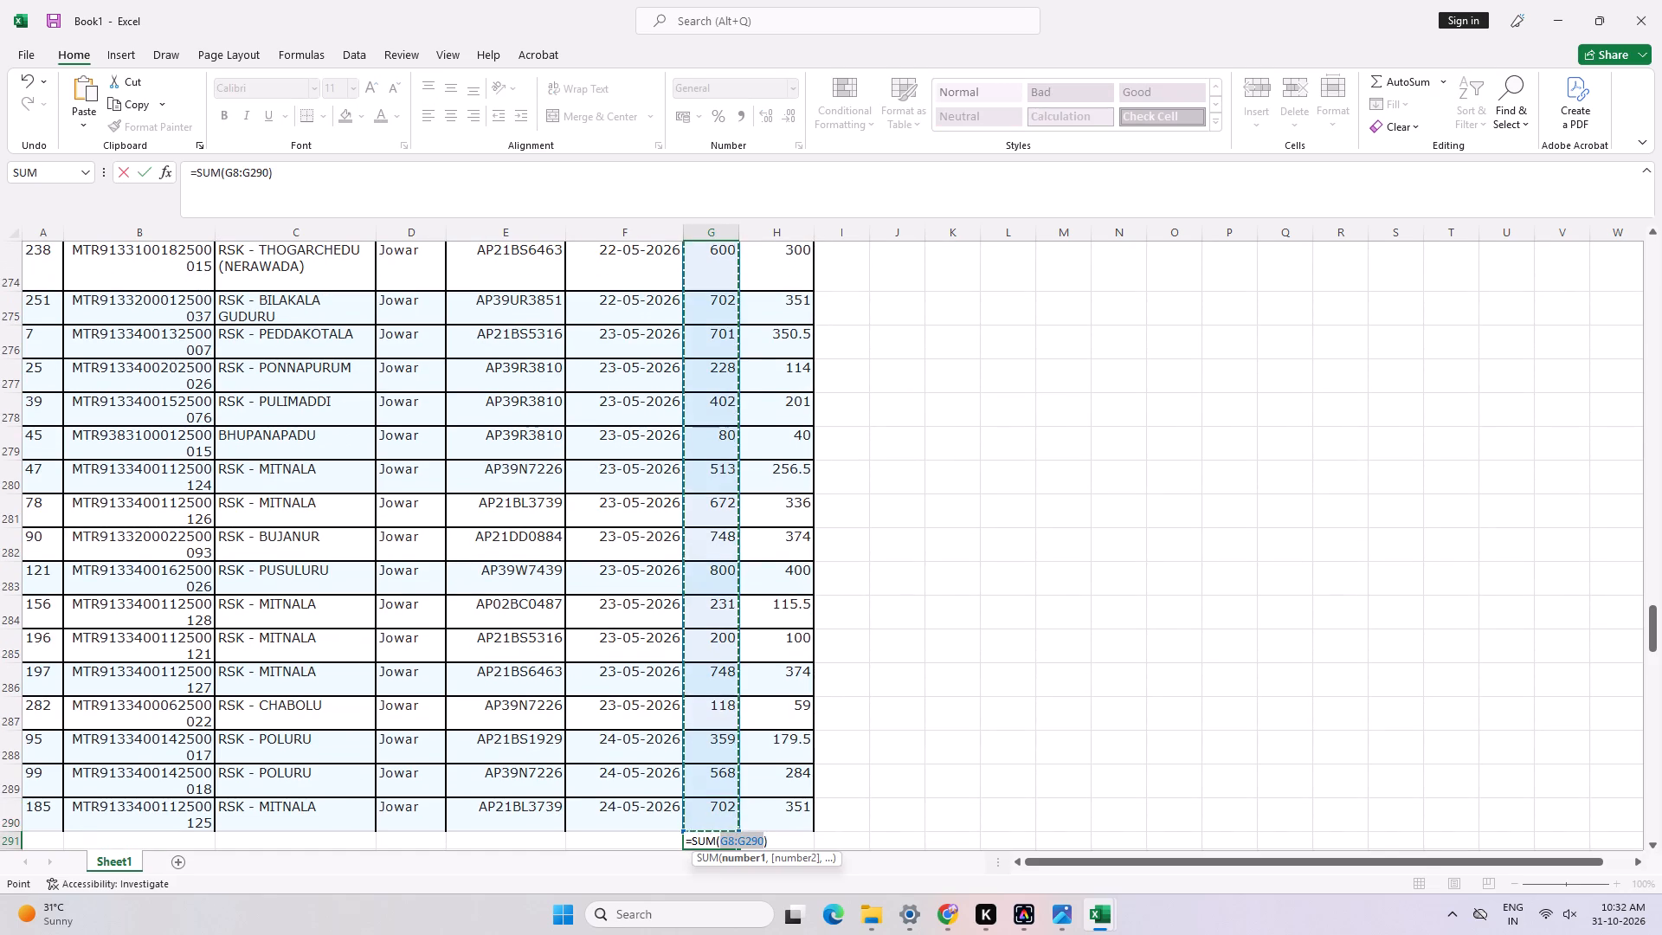
key(Return)
key(Up)
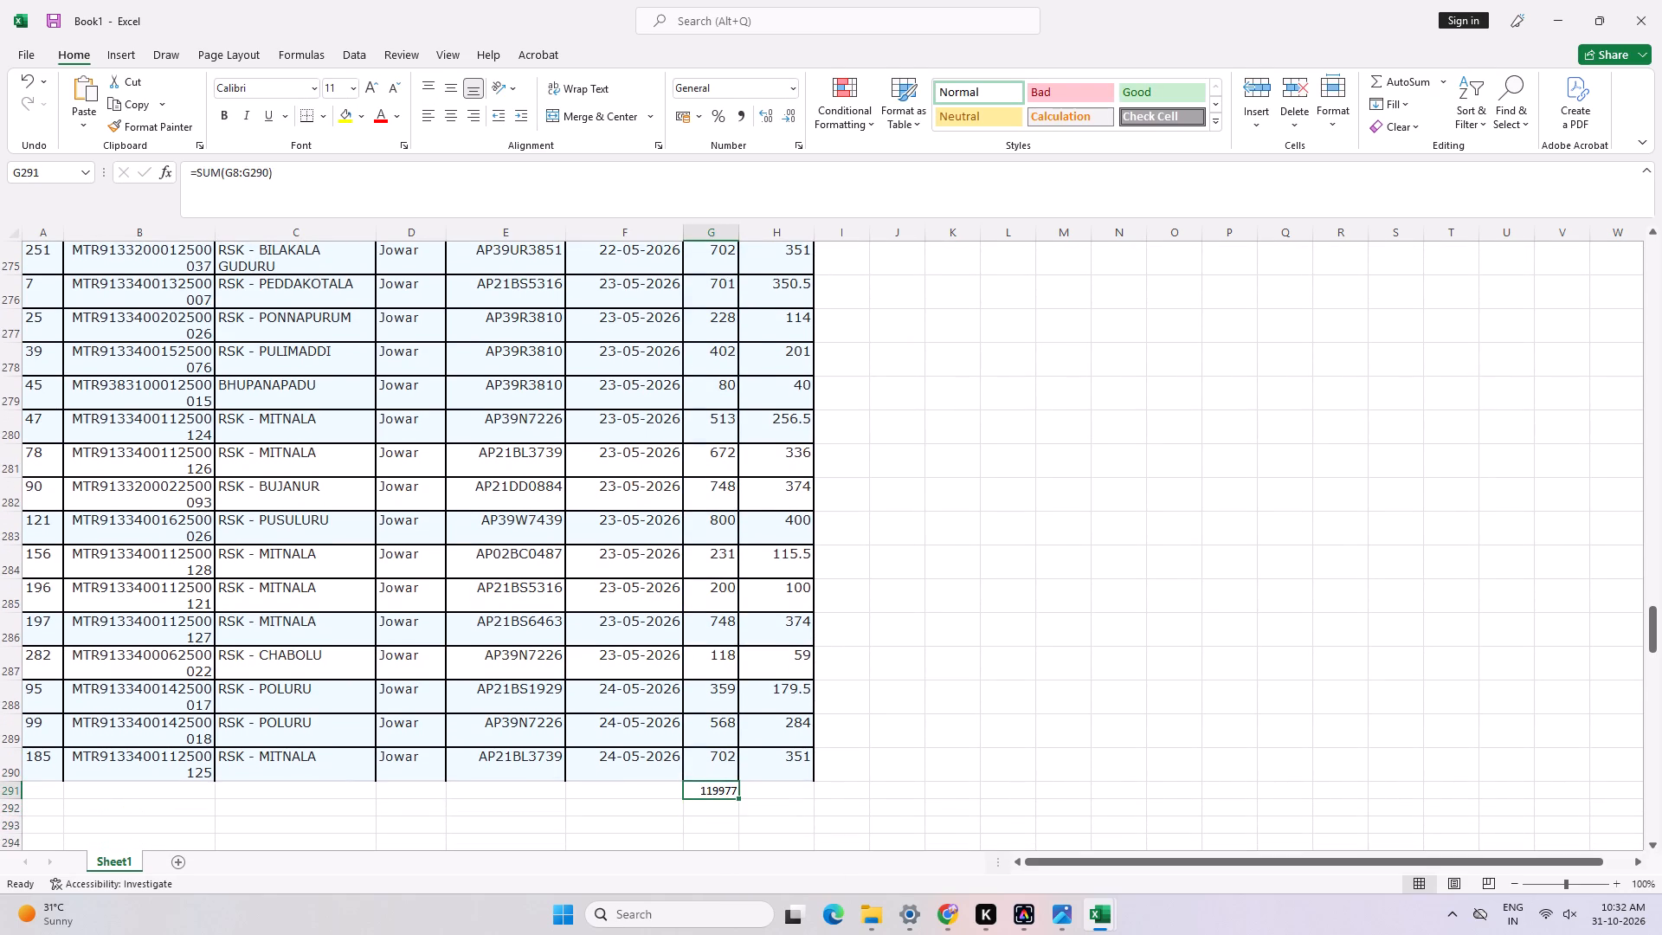
Total the Quintals column in H291 with =SUM(H8:H290).
key(Right)
key(alt+equal)
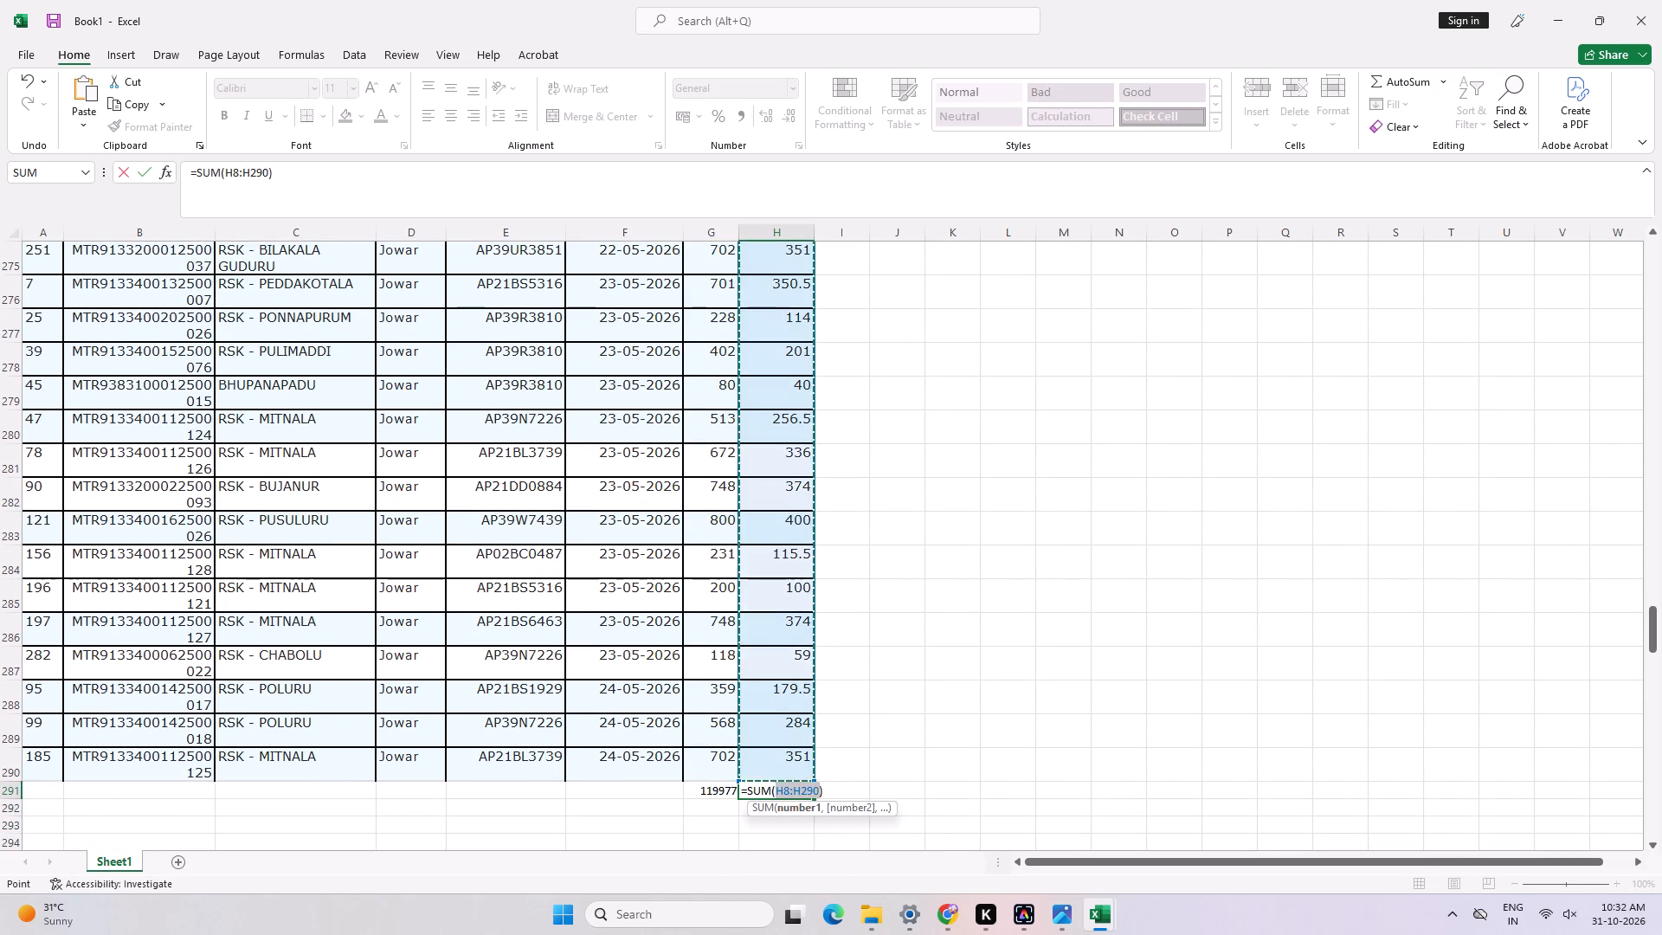
key(Return)
key(Up)
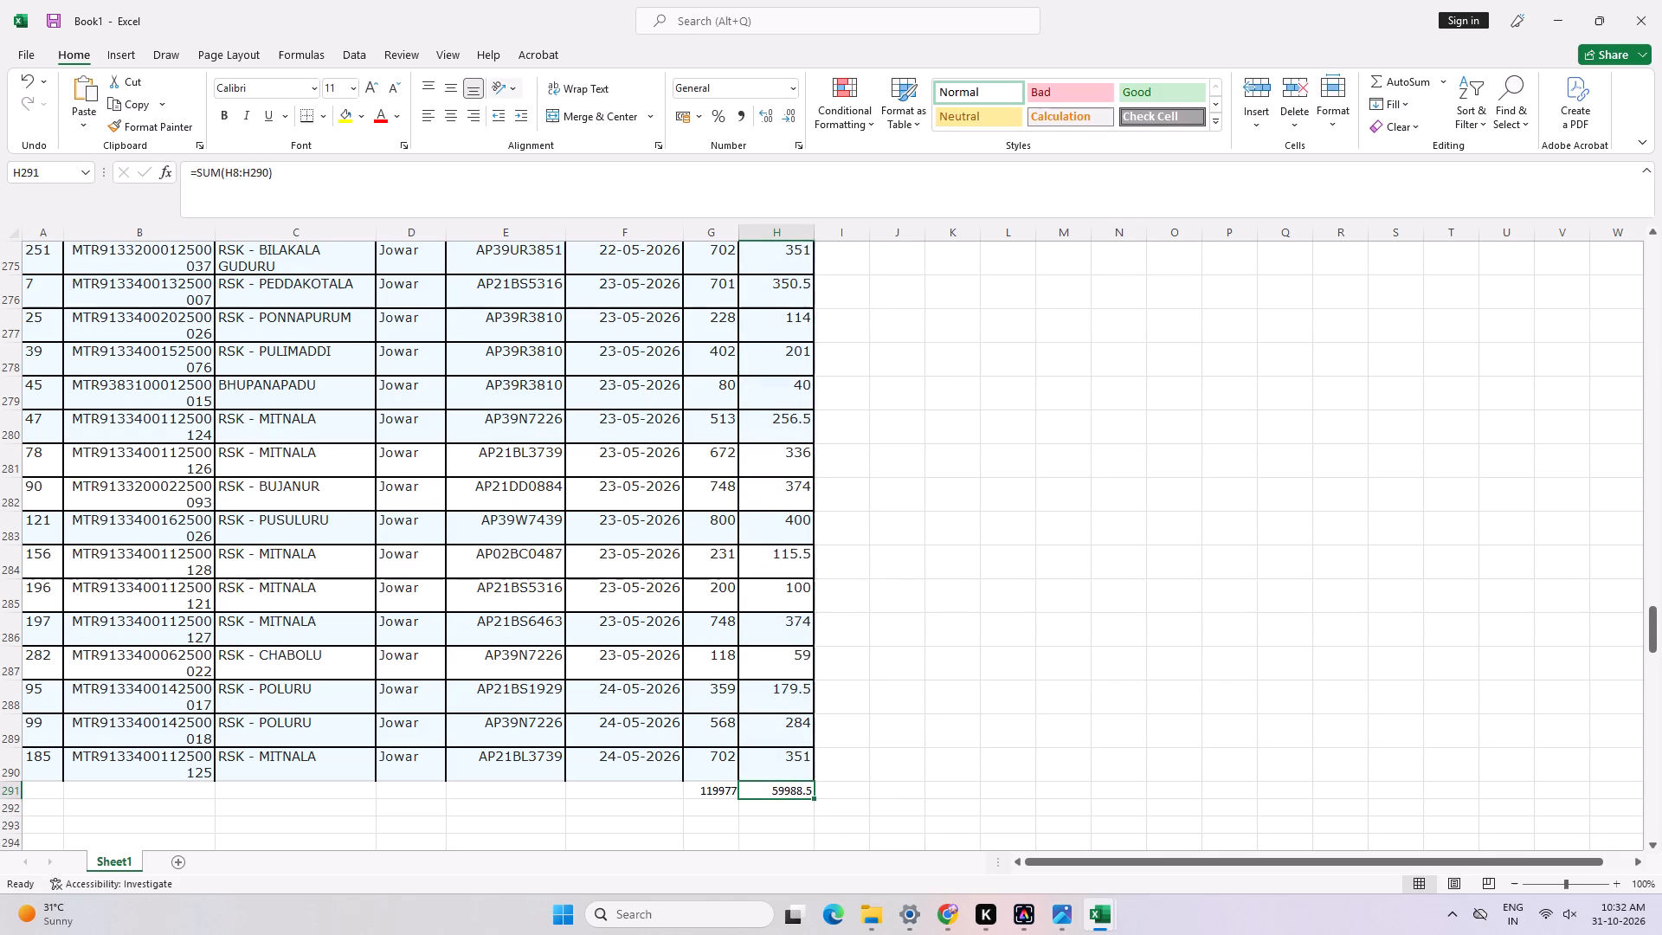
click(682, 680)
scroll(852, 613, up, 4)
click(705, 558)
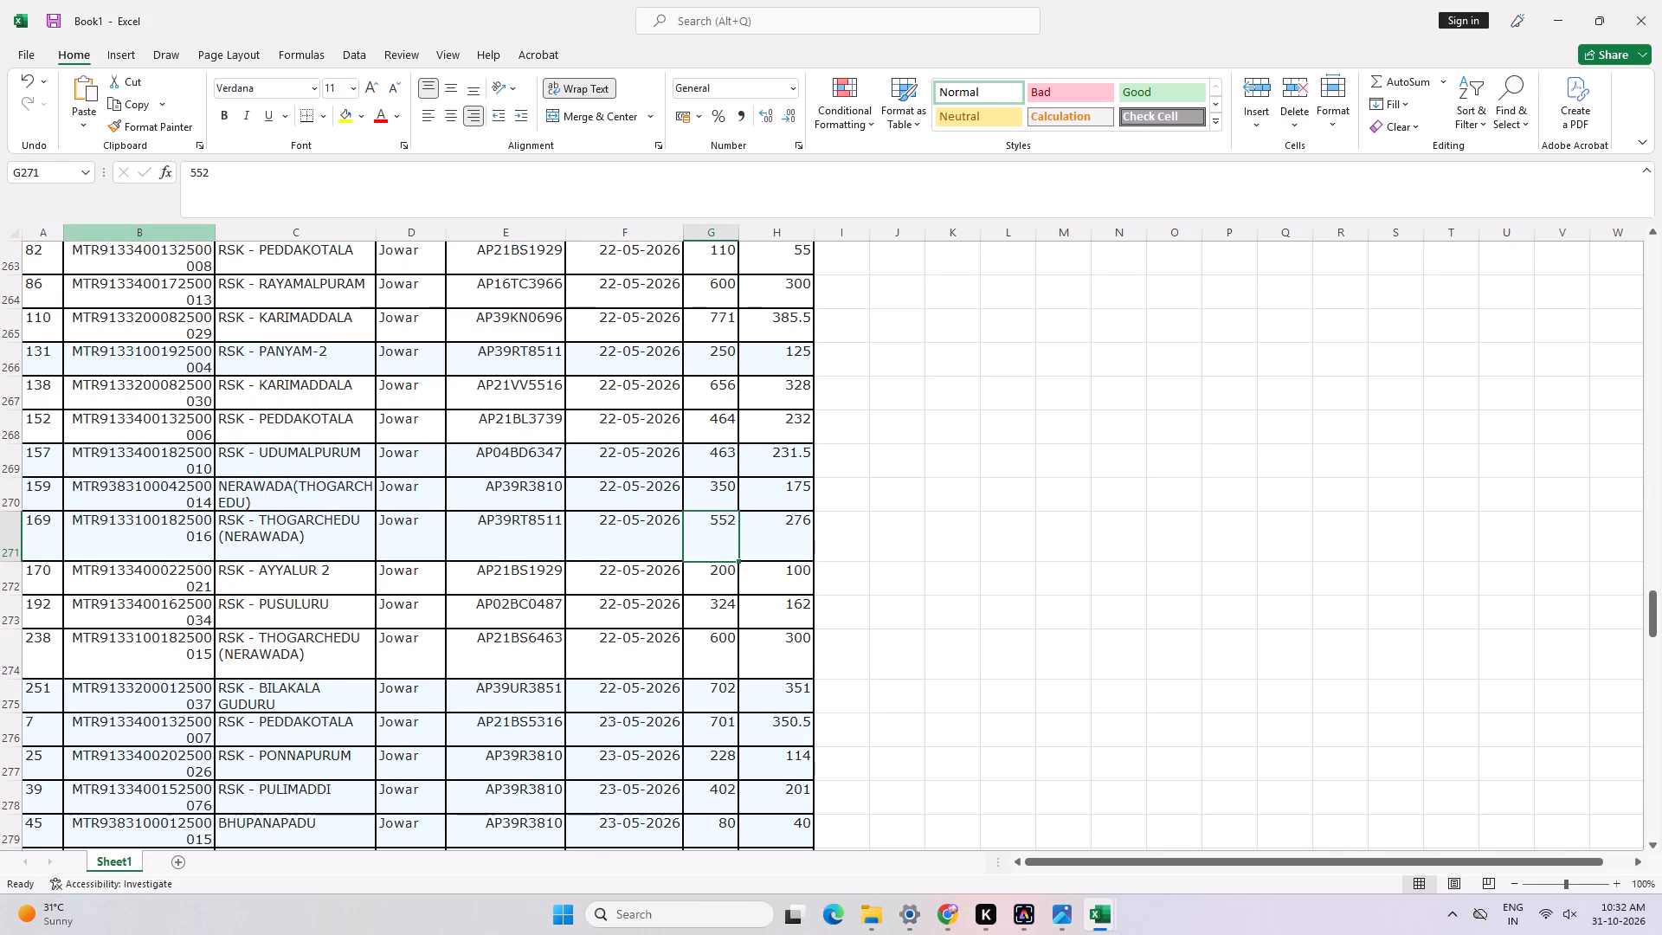
Widen the Truck Sheet Serial No. column so that each serial number fits on one line.
drag(213, 235, 237, 238)
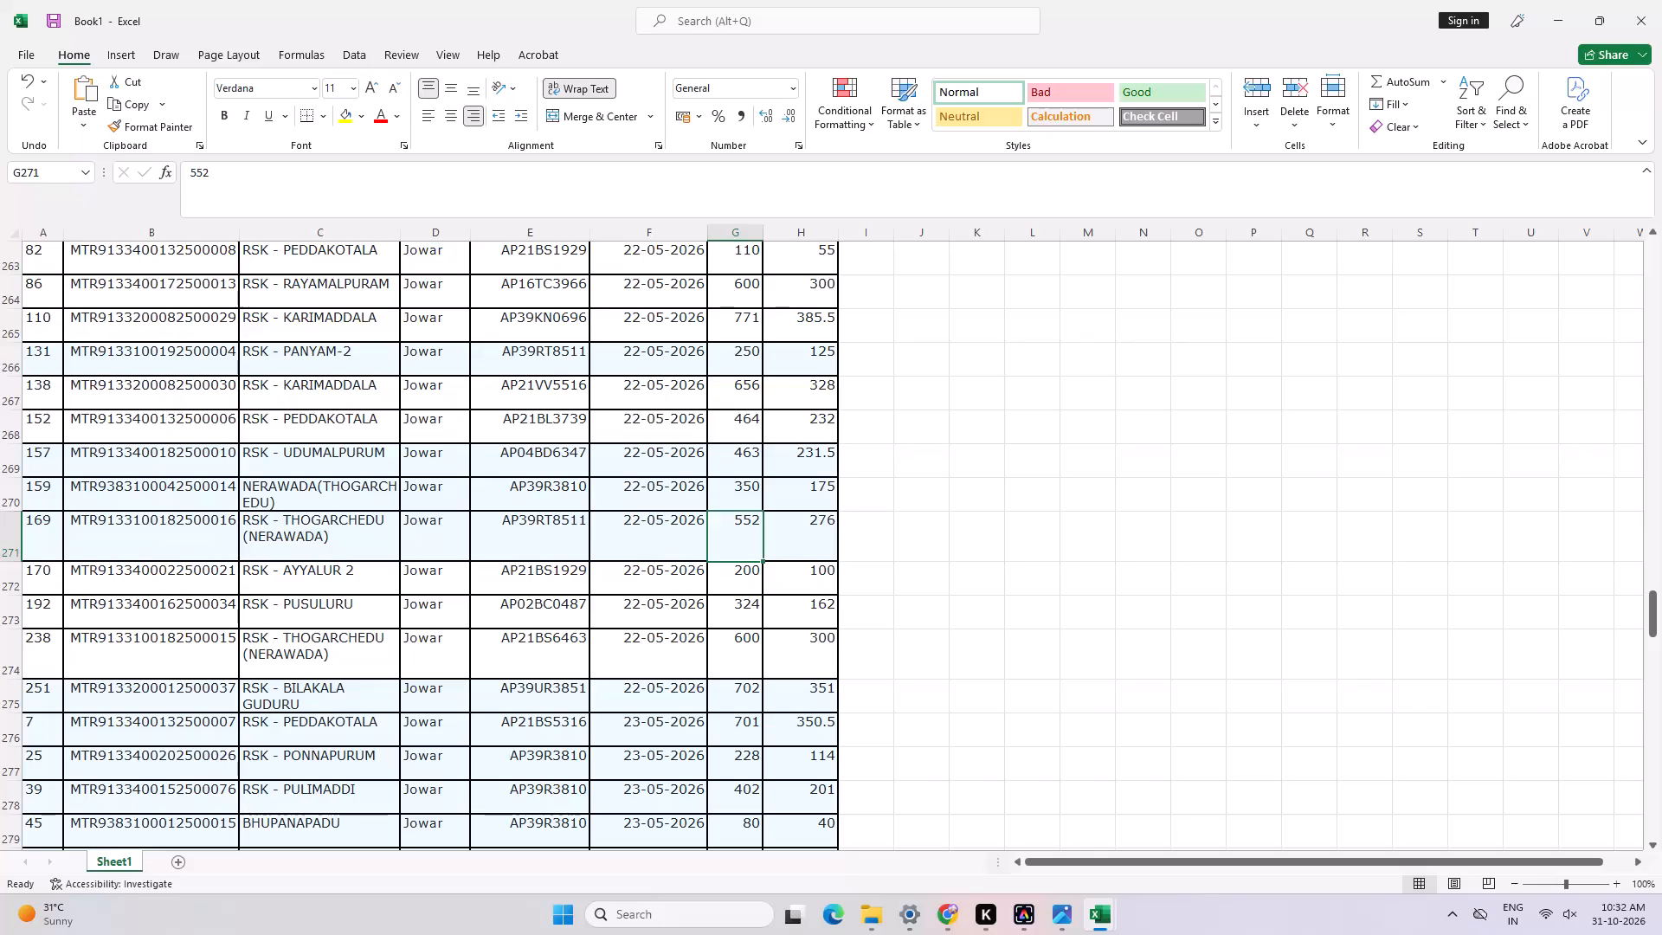
Auto-fit the row heights across the whole sheet.
key(ctrl+a)
key(ctrl+a)
key(ctrl+a)
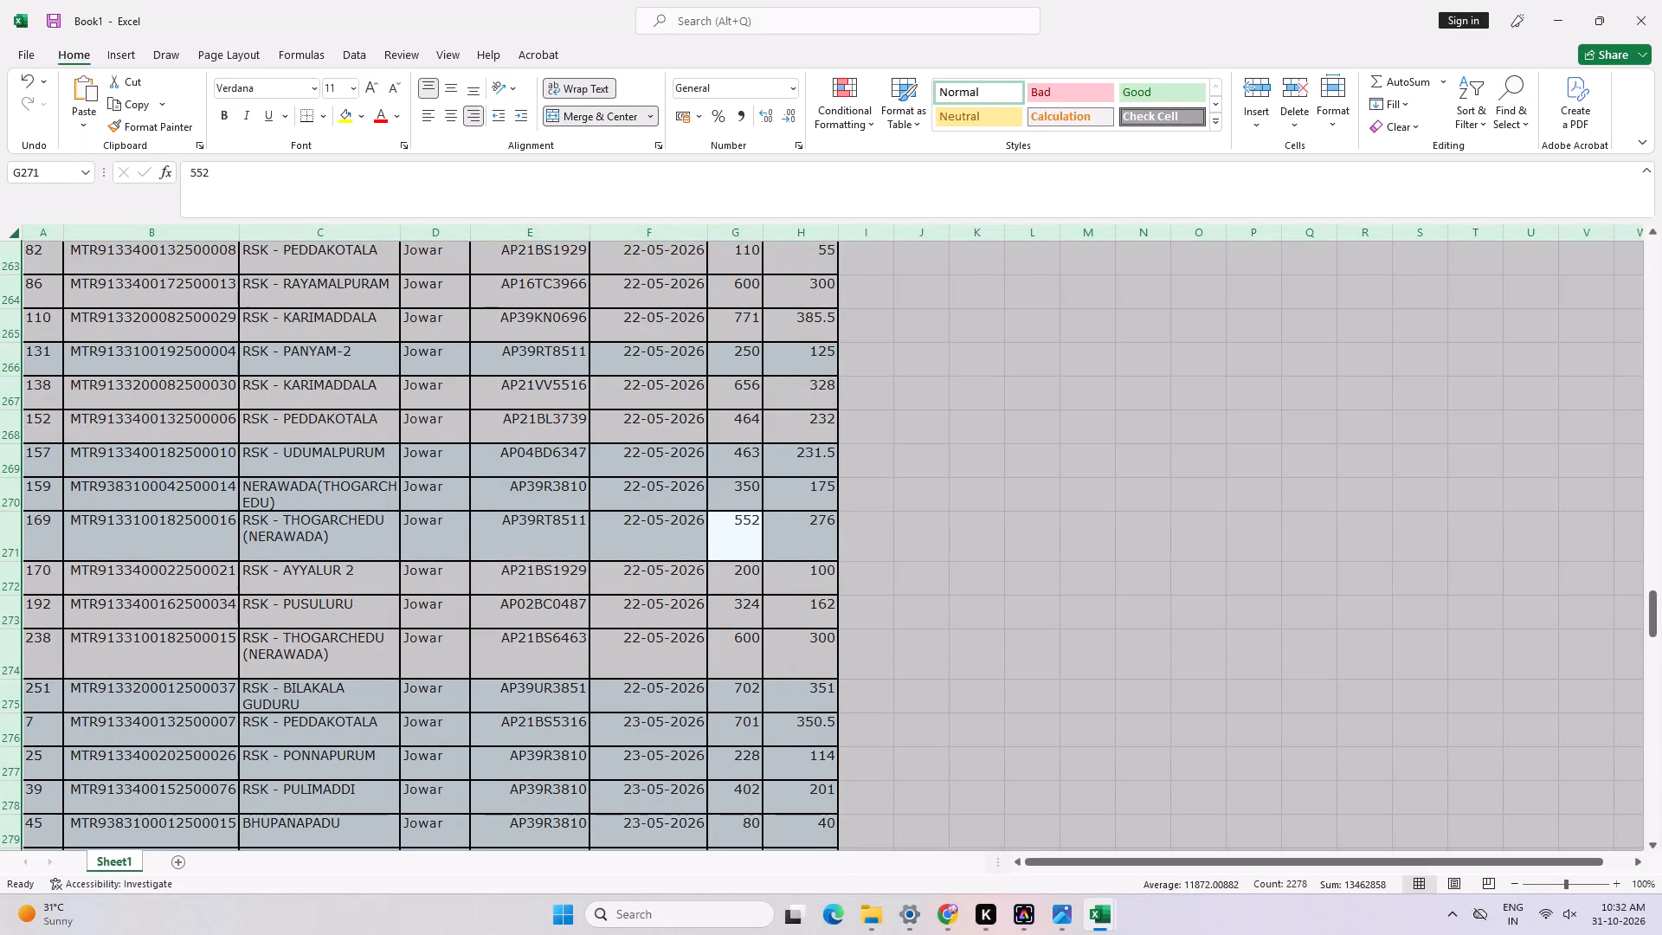
double_click(7, 562)
click(557, 559)
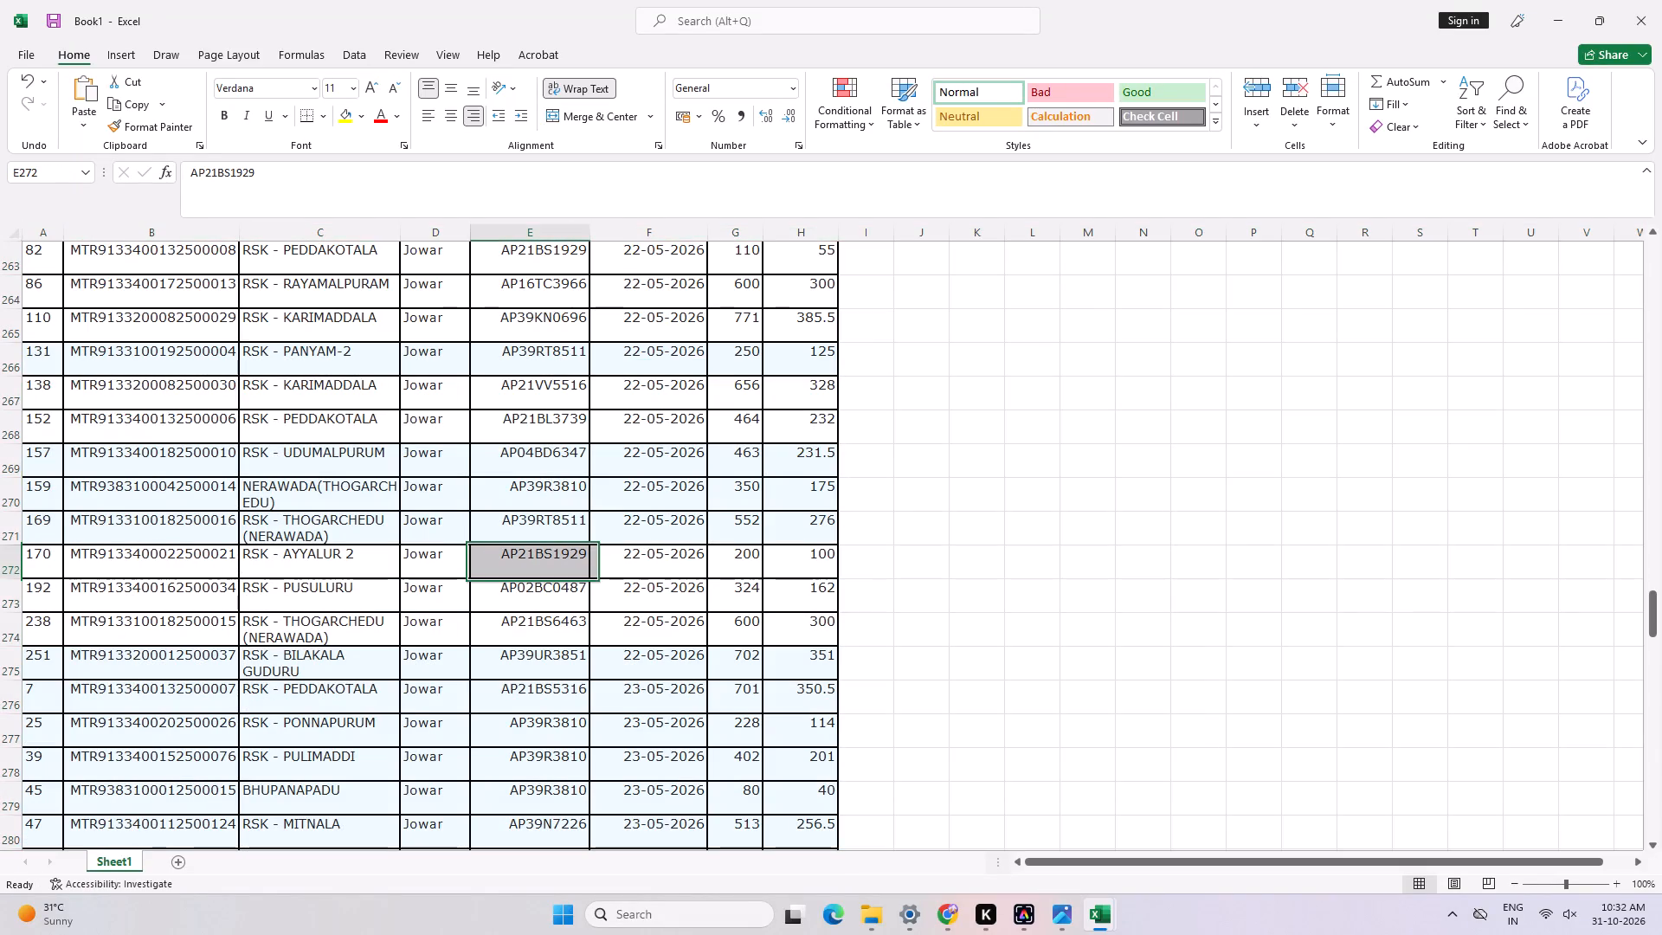
Move the Vehicle No. column, from its header in E6 through the last record, to I6 beside the Quintals column.
scroll(964, 420, up, 20)
scroll(964, 420, up, 11)
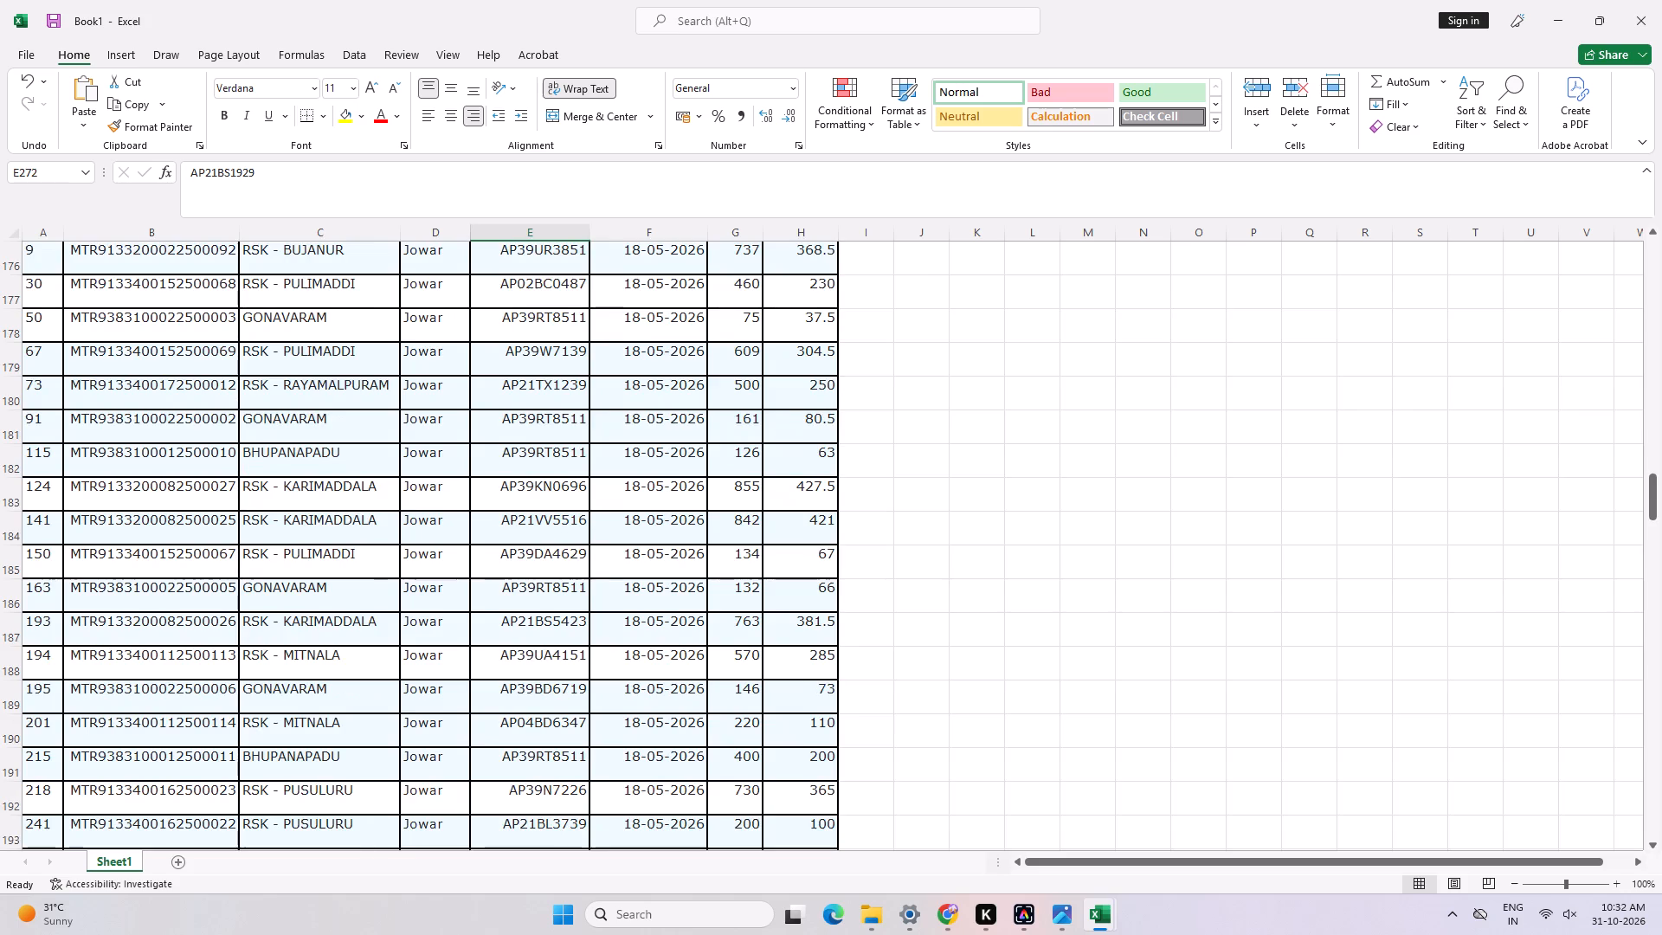
scroll(1018, 481, up, 20)
scroll(1018, 481, up, 19)
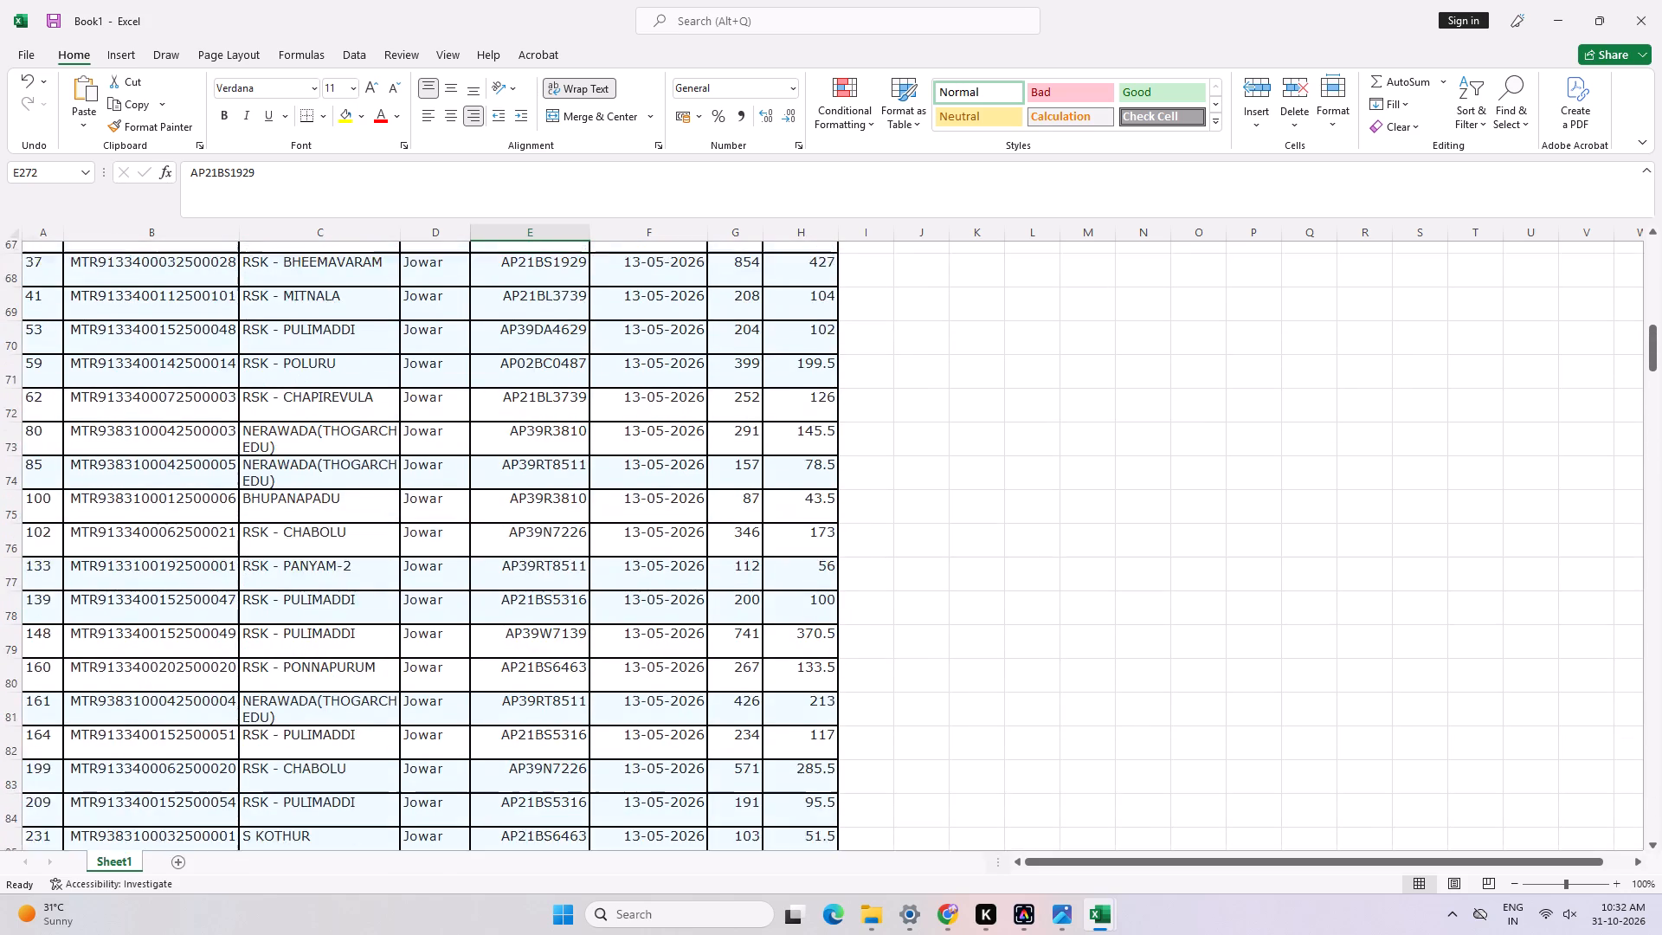
scroll(971, 490, up, 20)
scroll(971, 490, up, 6)
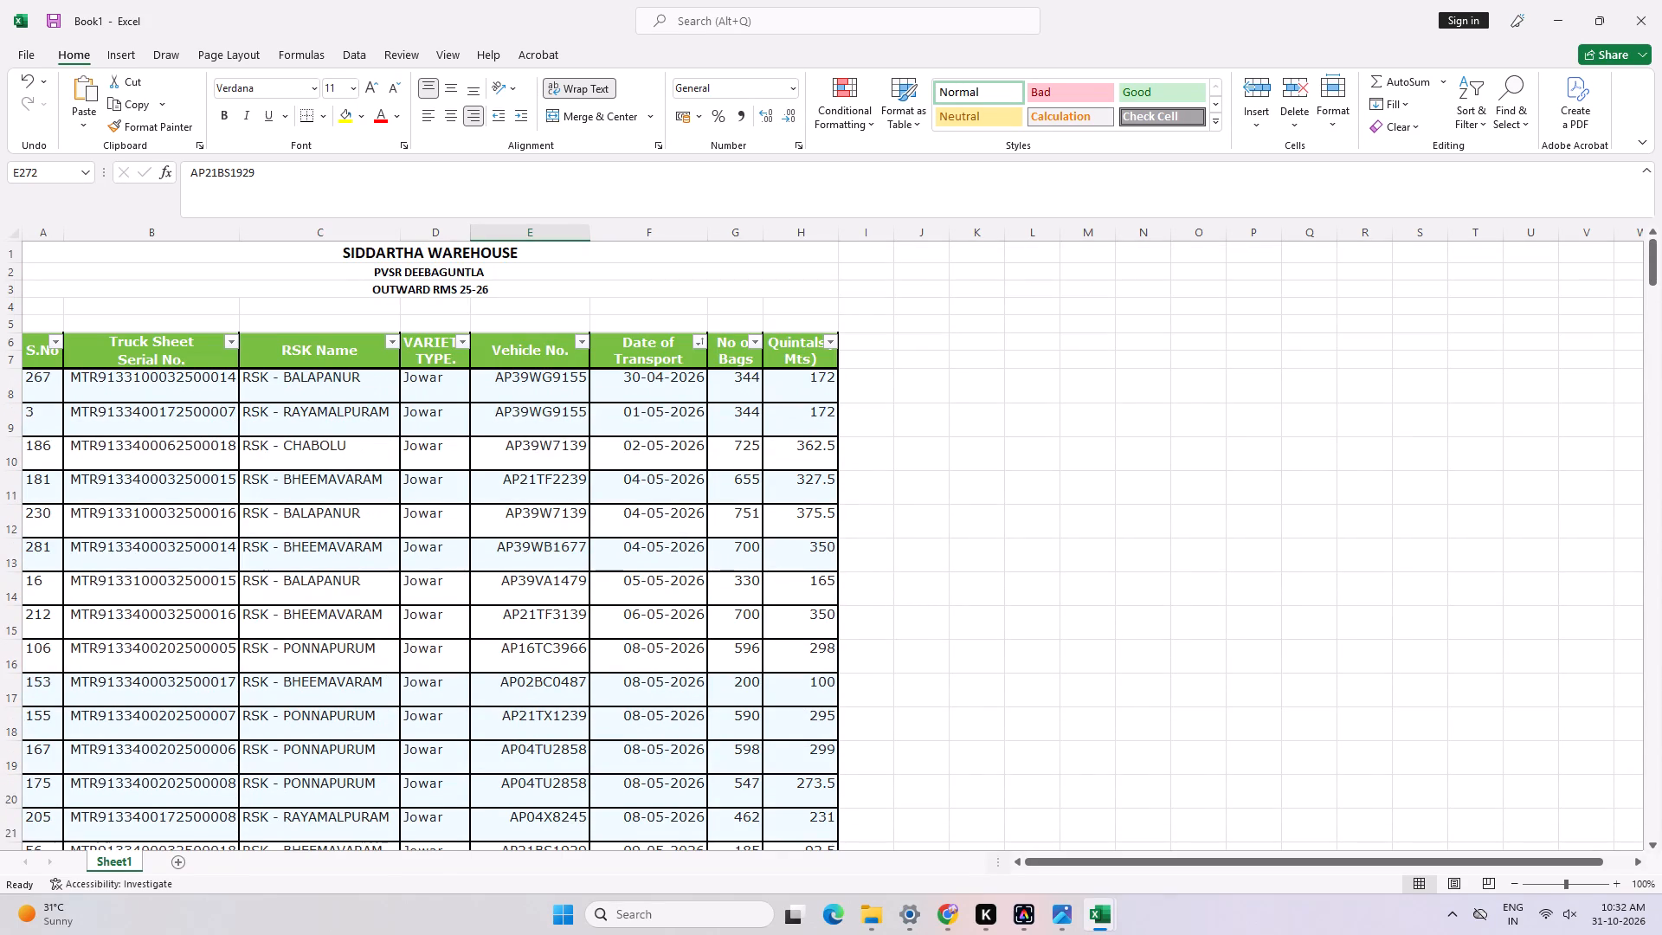
click(540, 339)
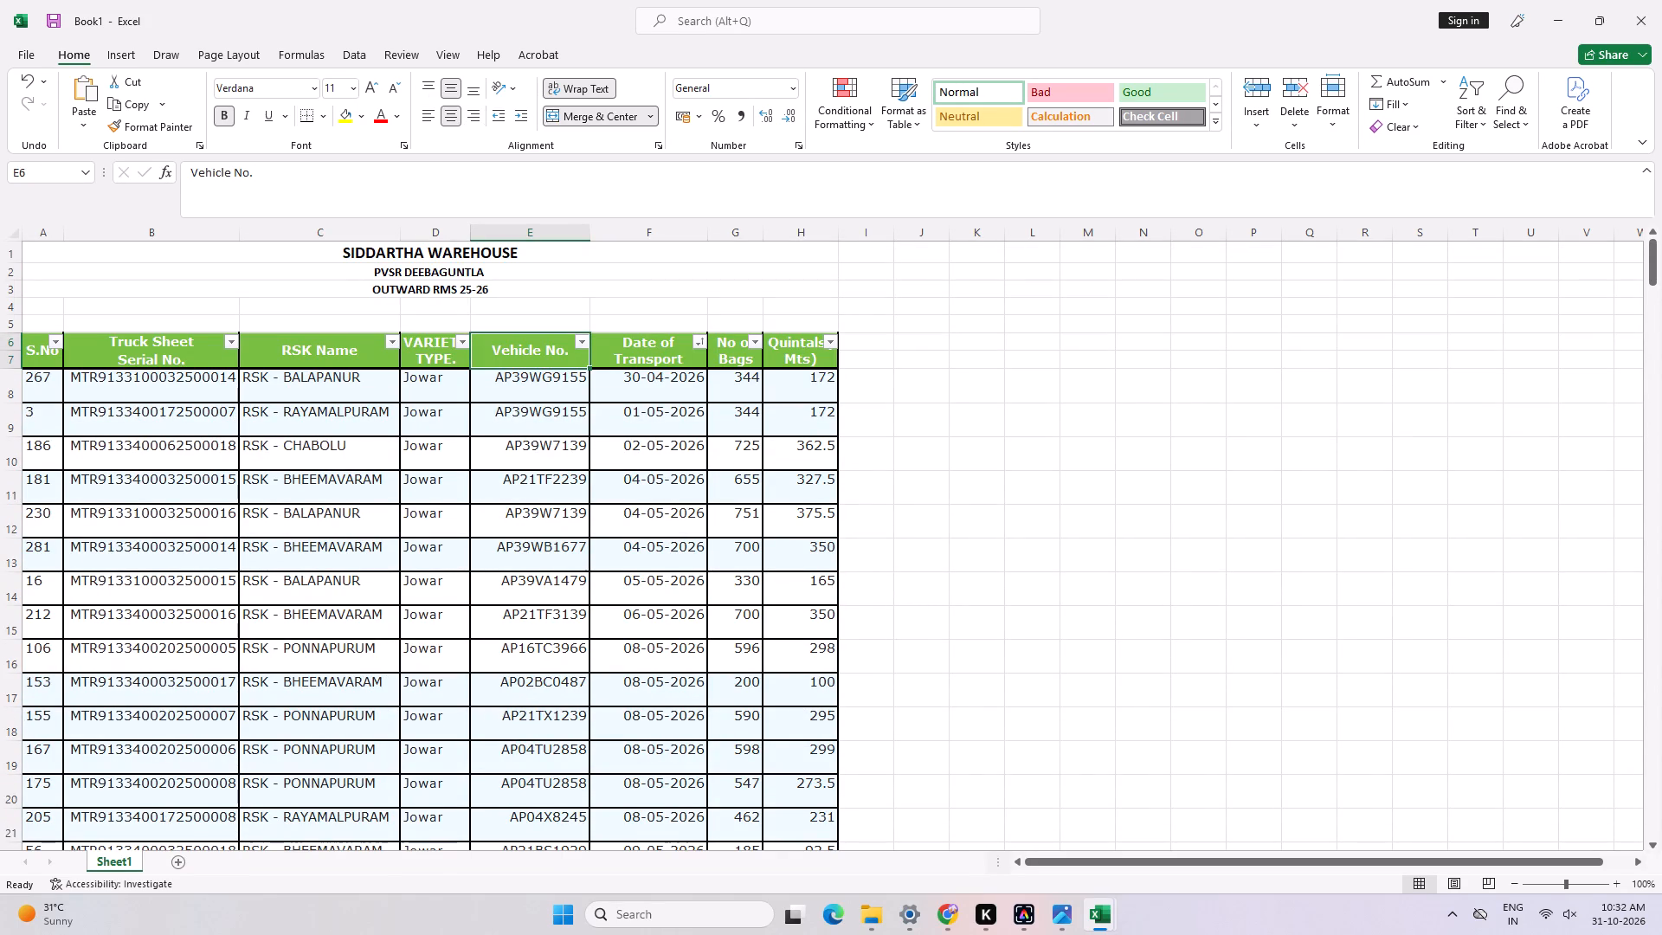
key(ctrl+shift+Down)
key(ctrl+shift+Down)
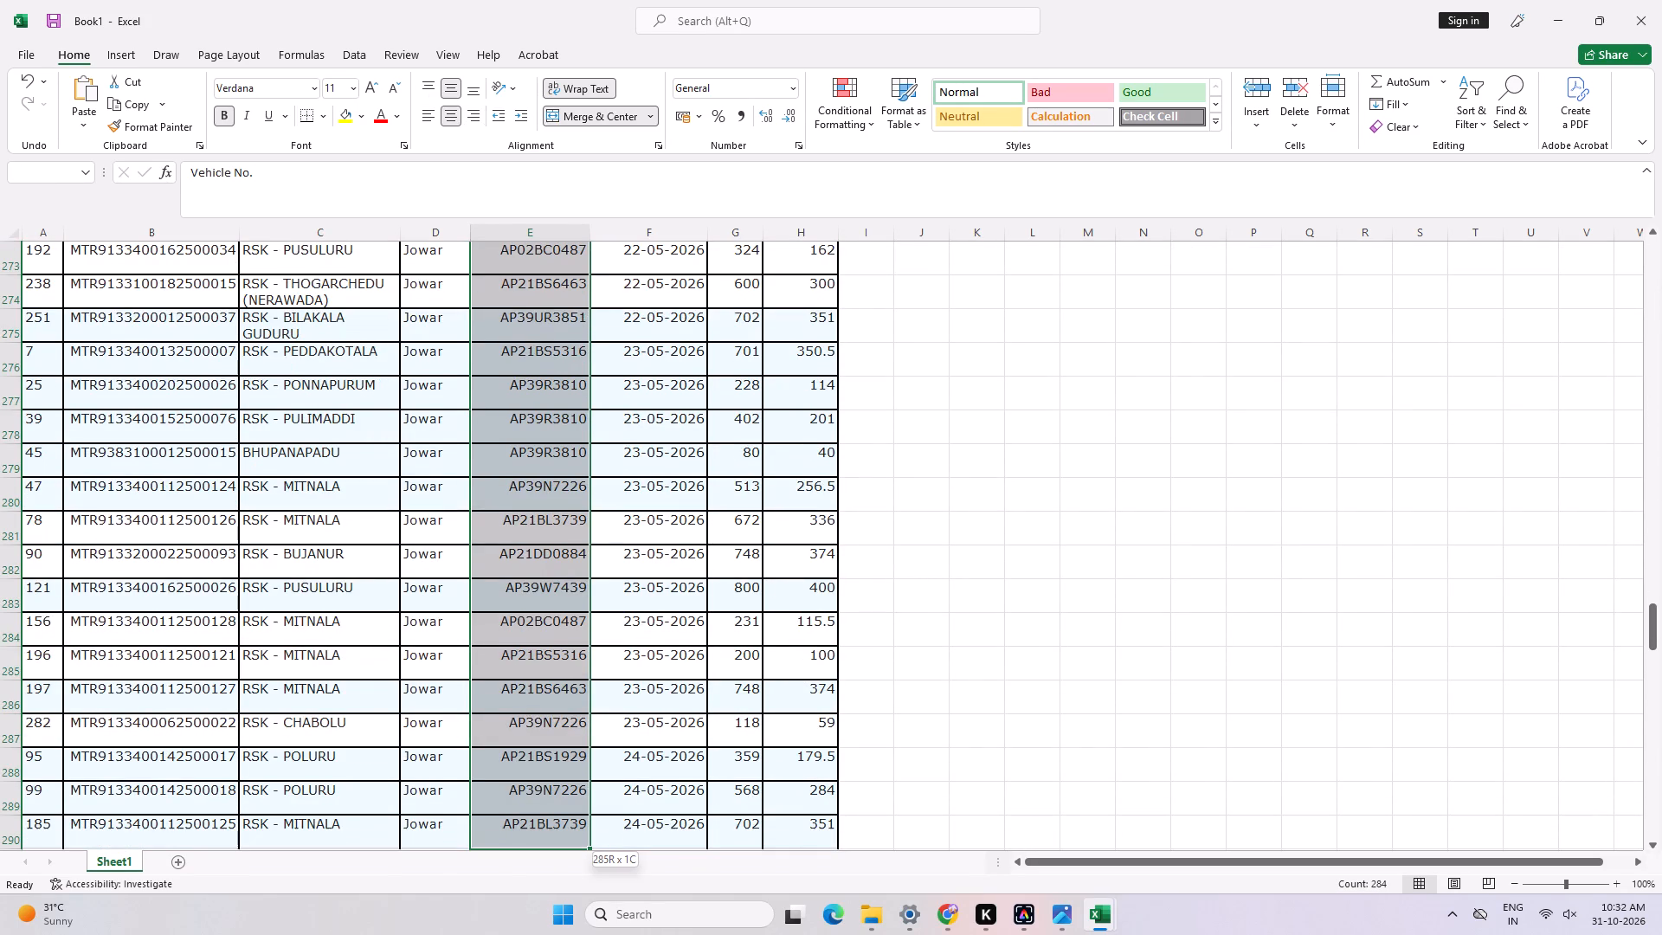
key(ctrl+x)
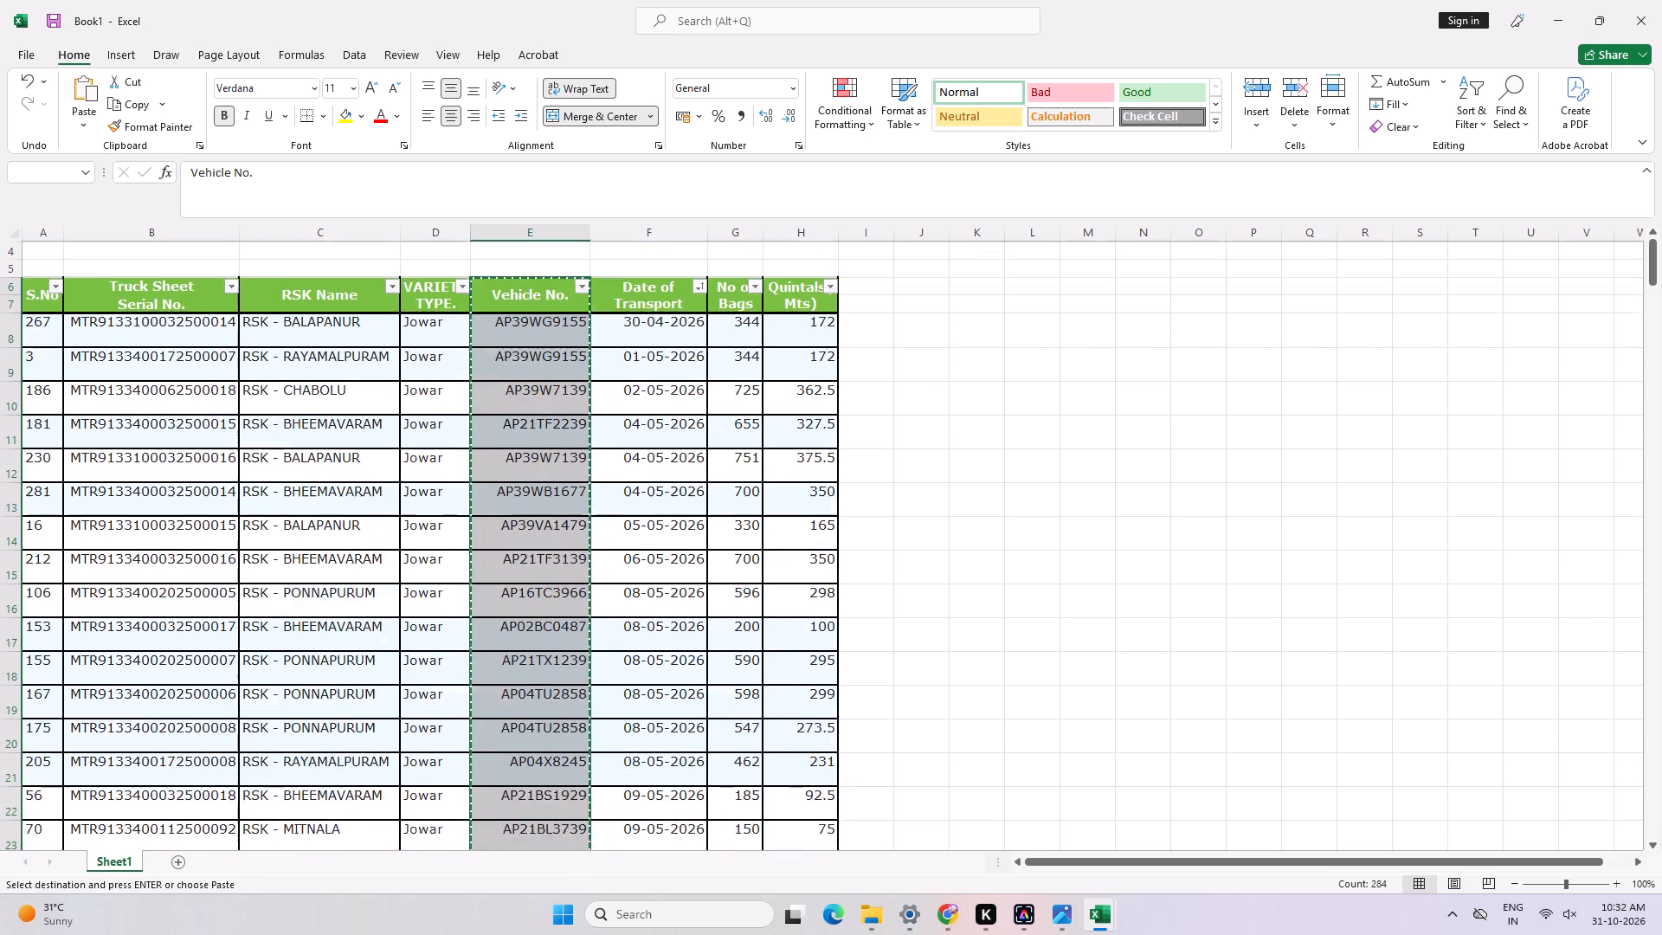
key(Right)
key(Right)
key(Right)
key(Right)
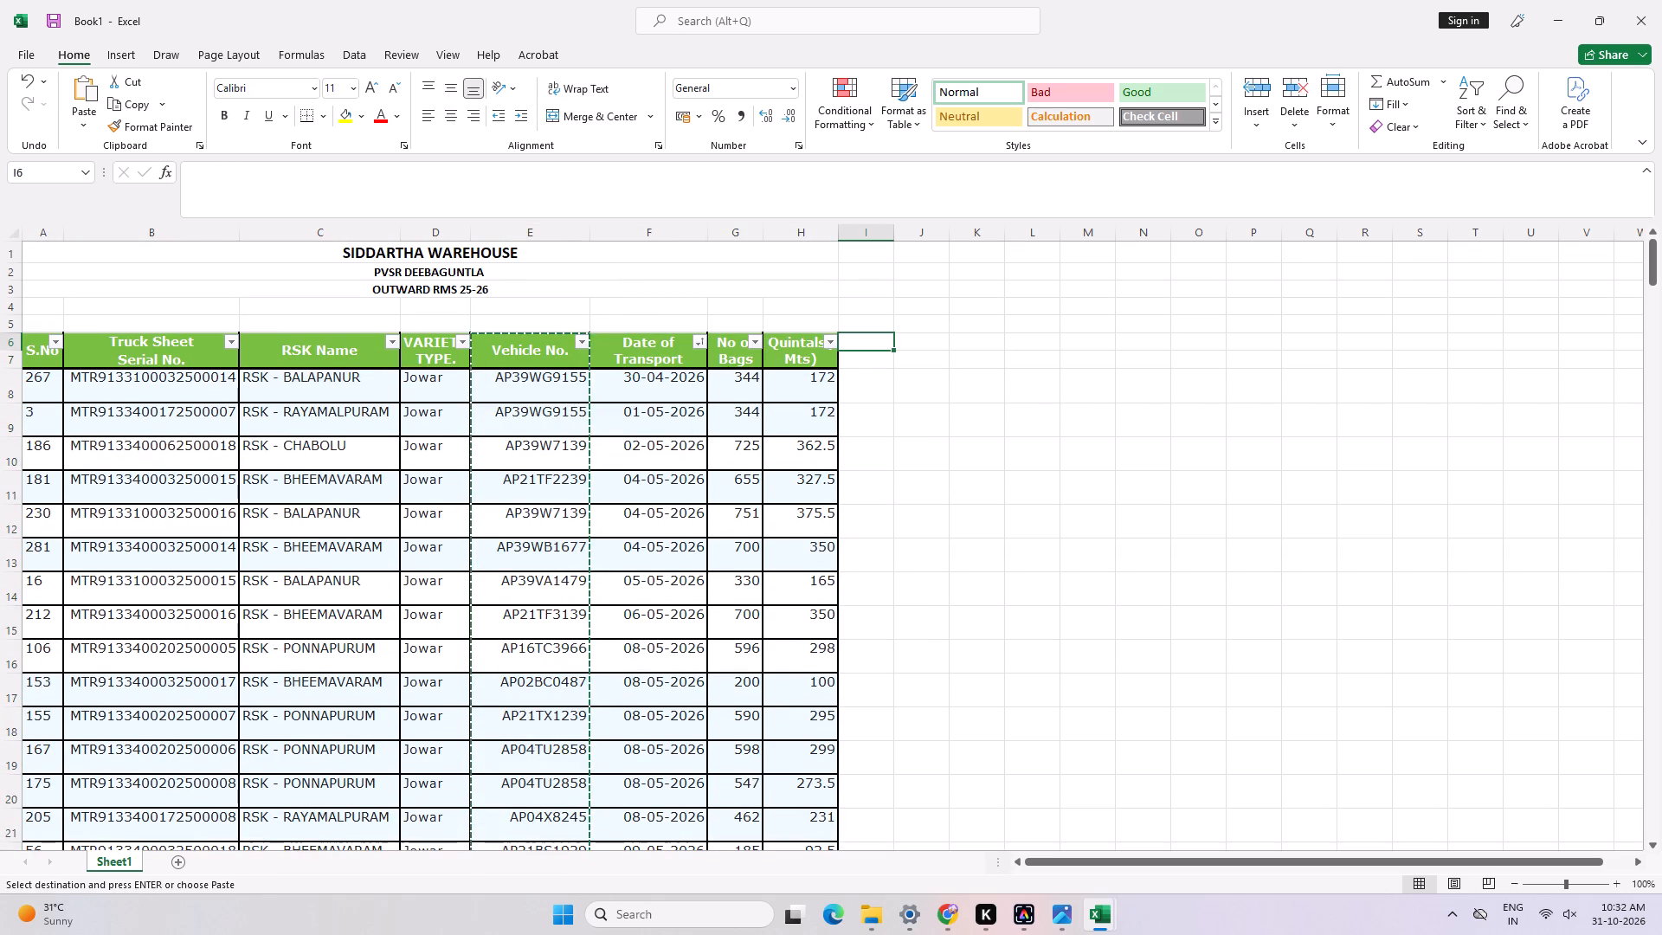
key(ctrl+v)
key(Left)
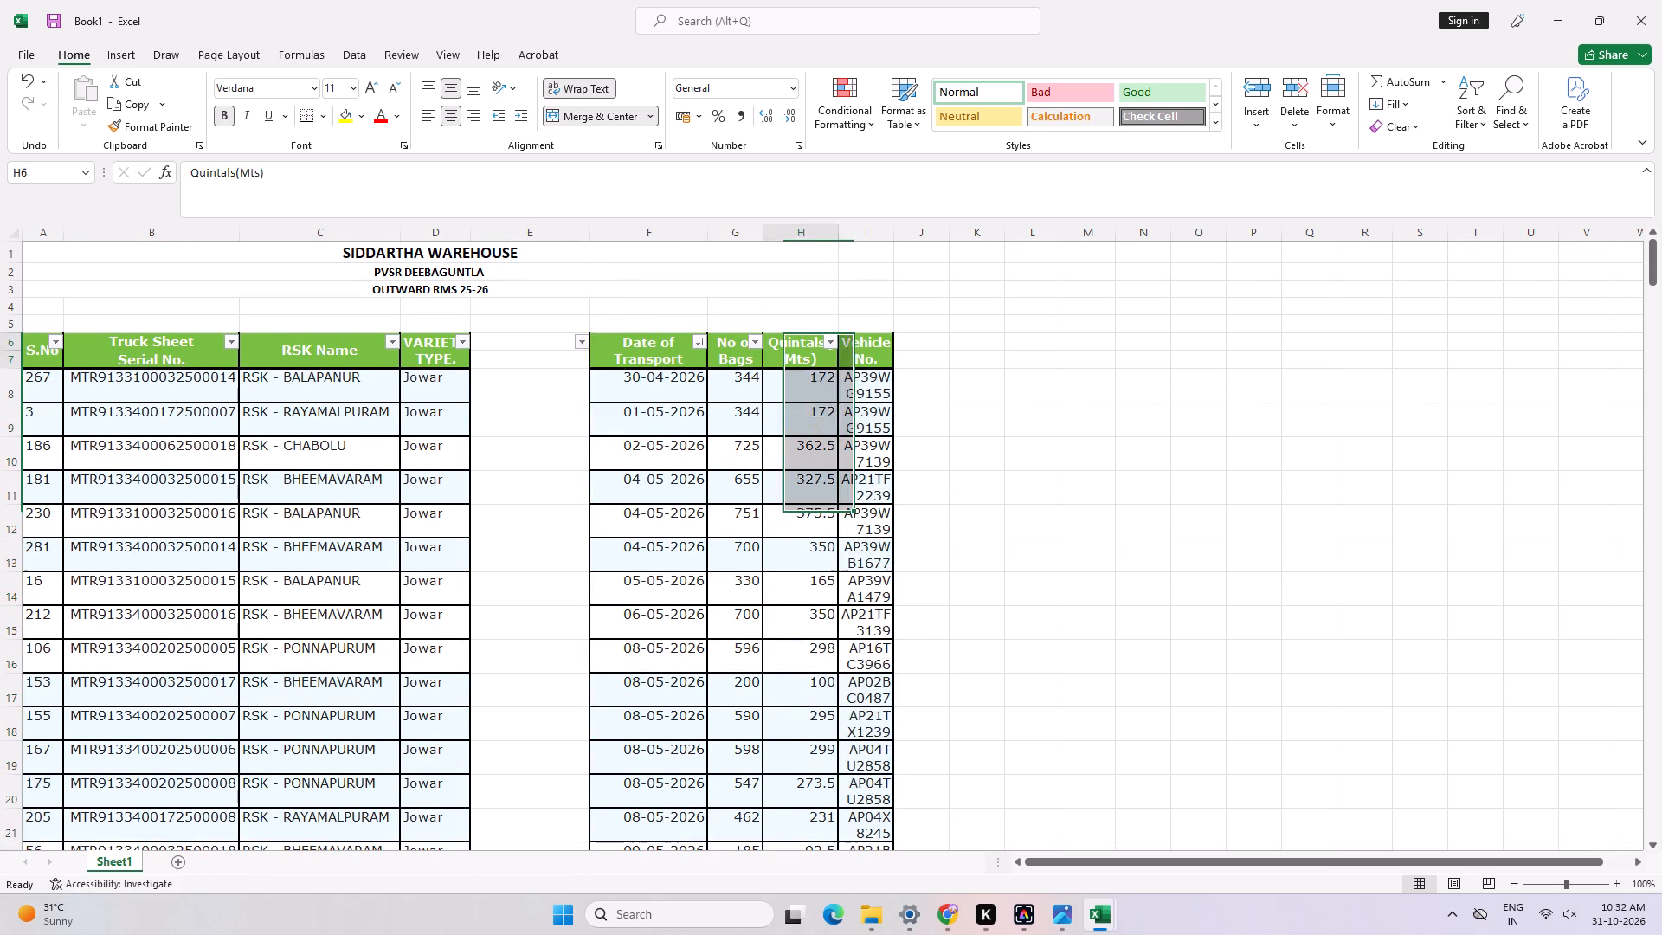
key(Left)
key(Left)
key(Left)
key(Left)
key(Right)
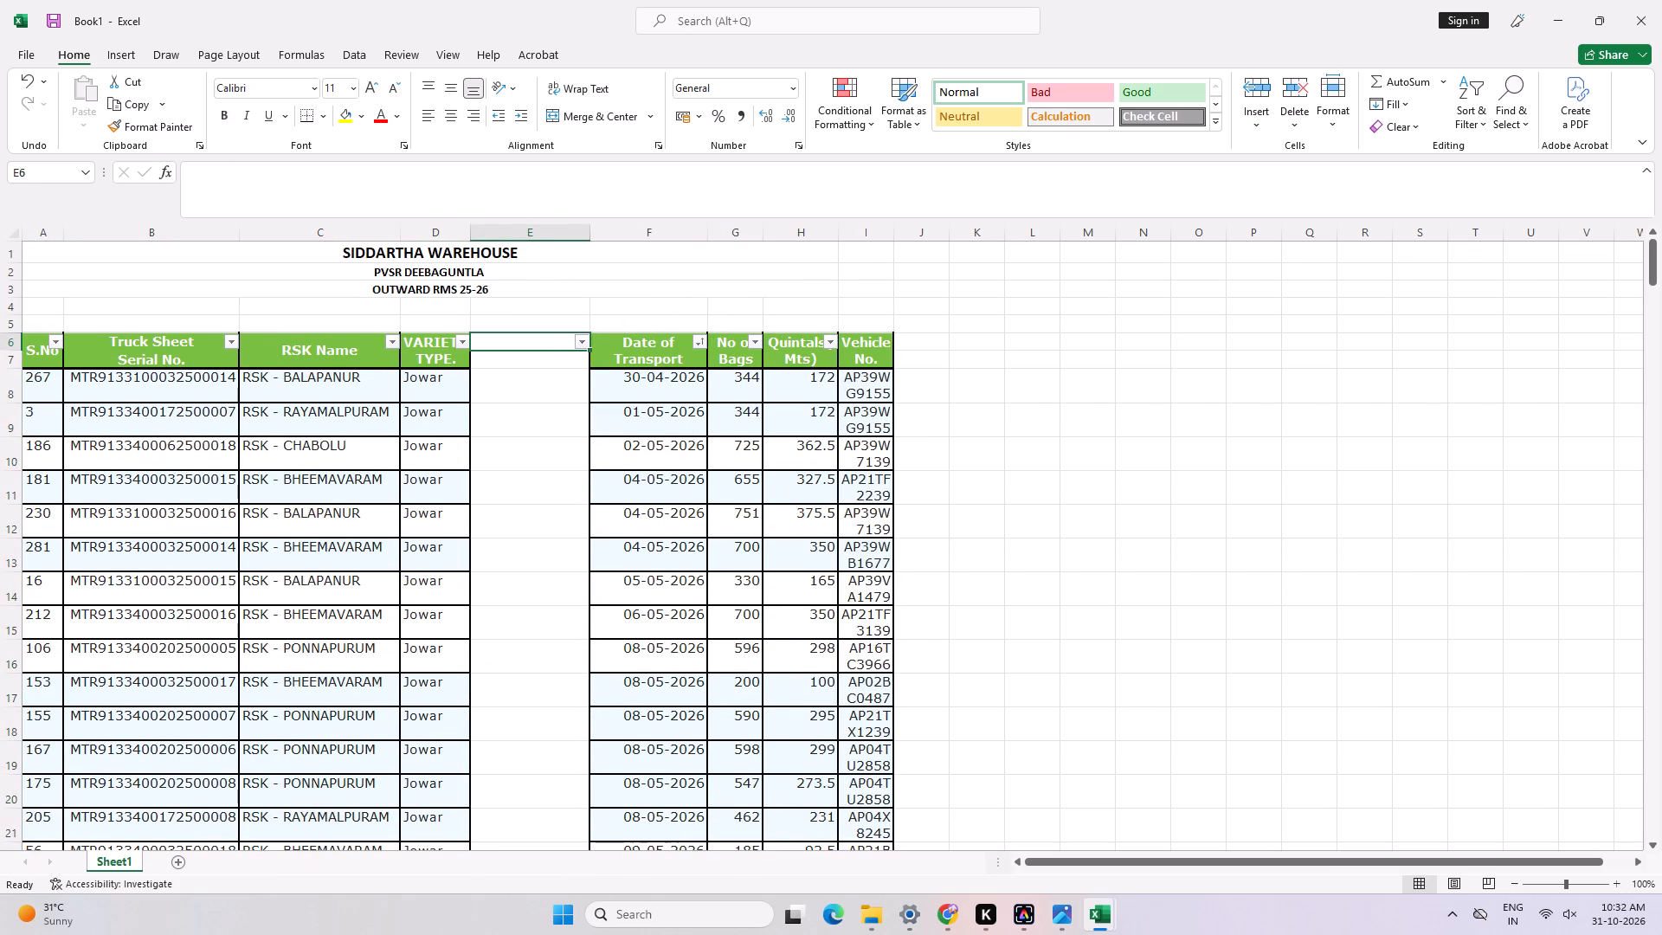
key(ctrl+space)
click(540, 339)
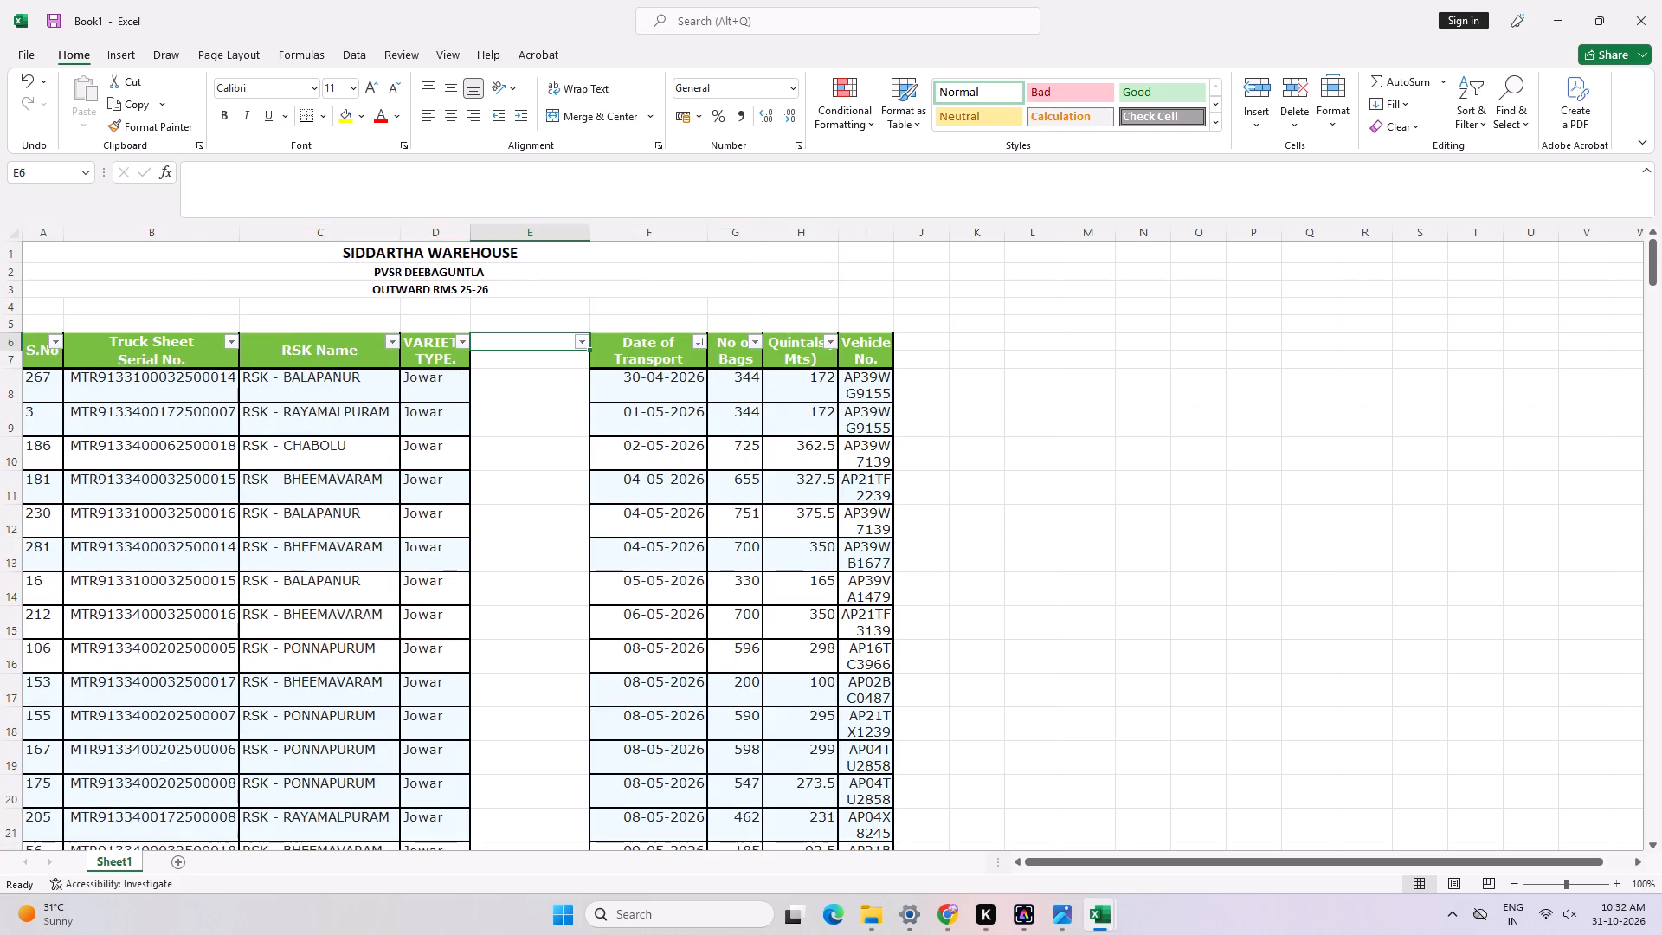
Unmerge the three title rows SIDDARTHA WAREHOUSE, PVSR DEEBAGUNTLA and OUTWARD RMS 25-26.
click(551, 258)
click(628, 120)
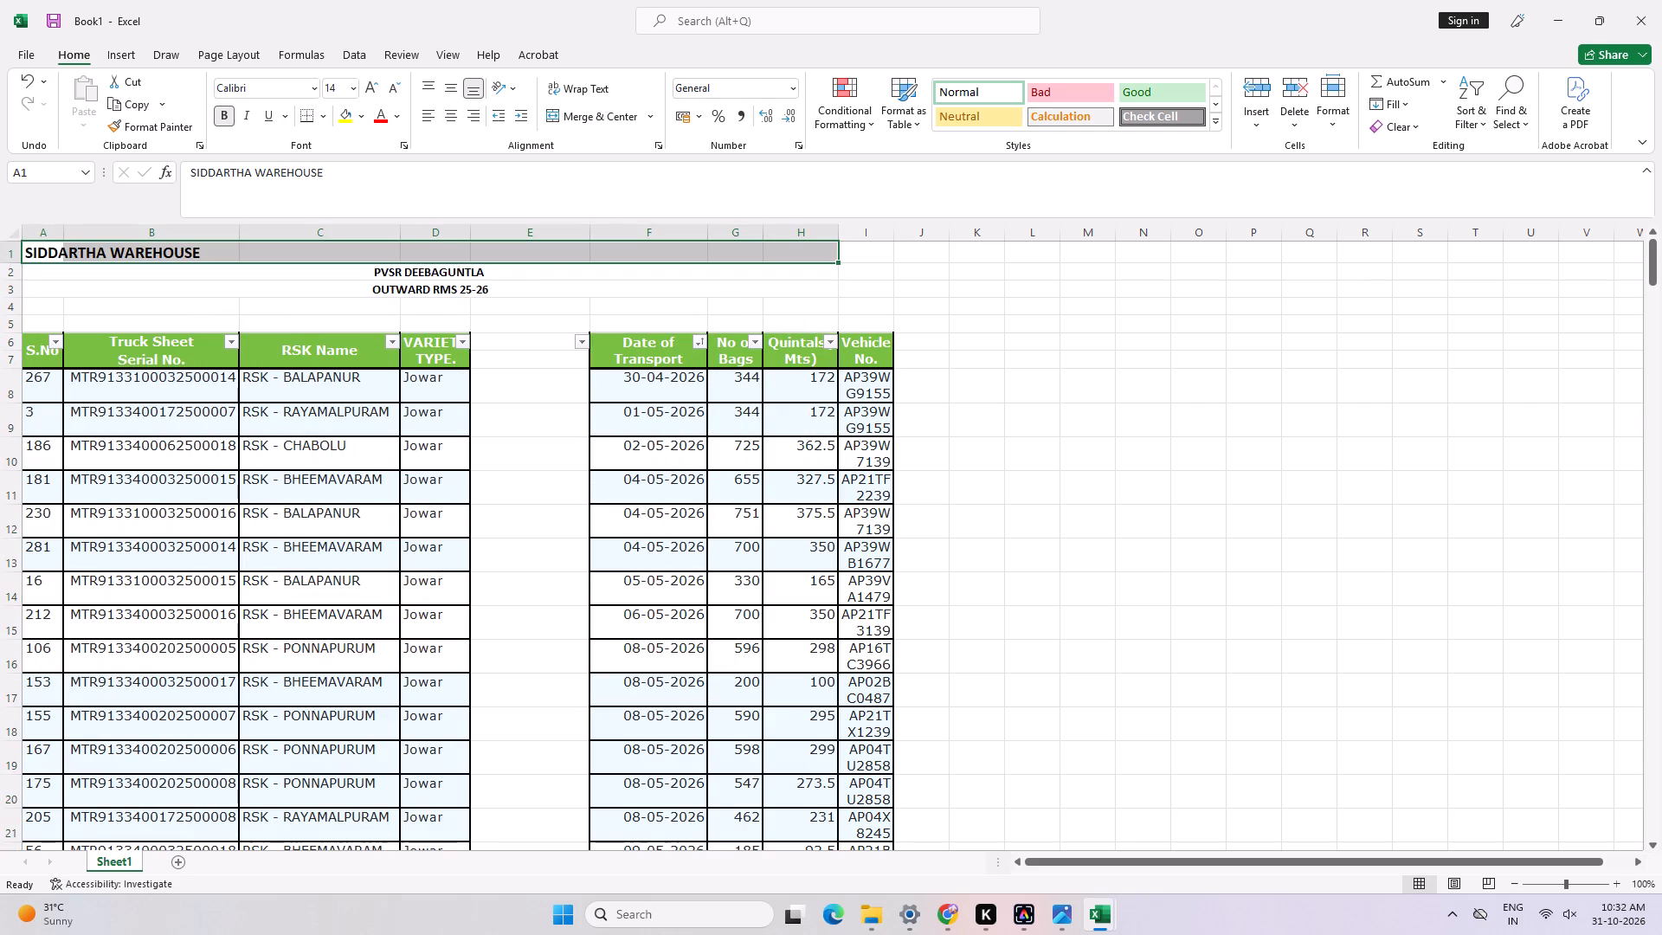
click(541, 273)
click(582, 113)
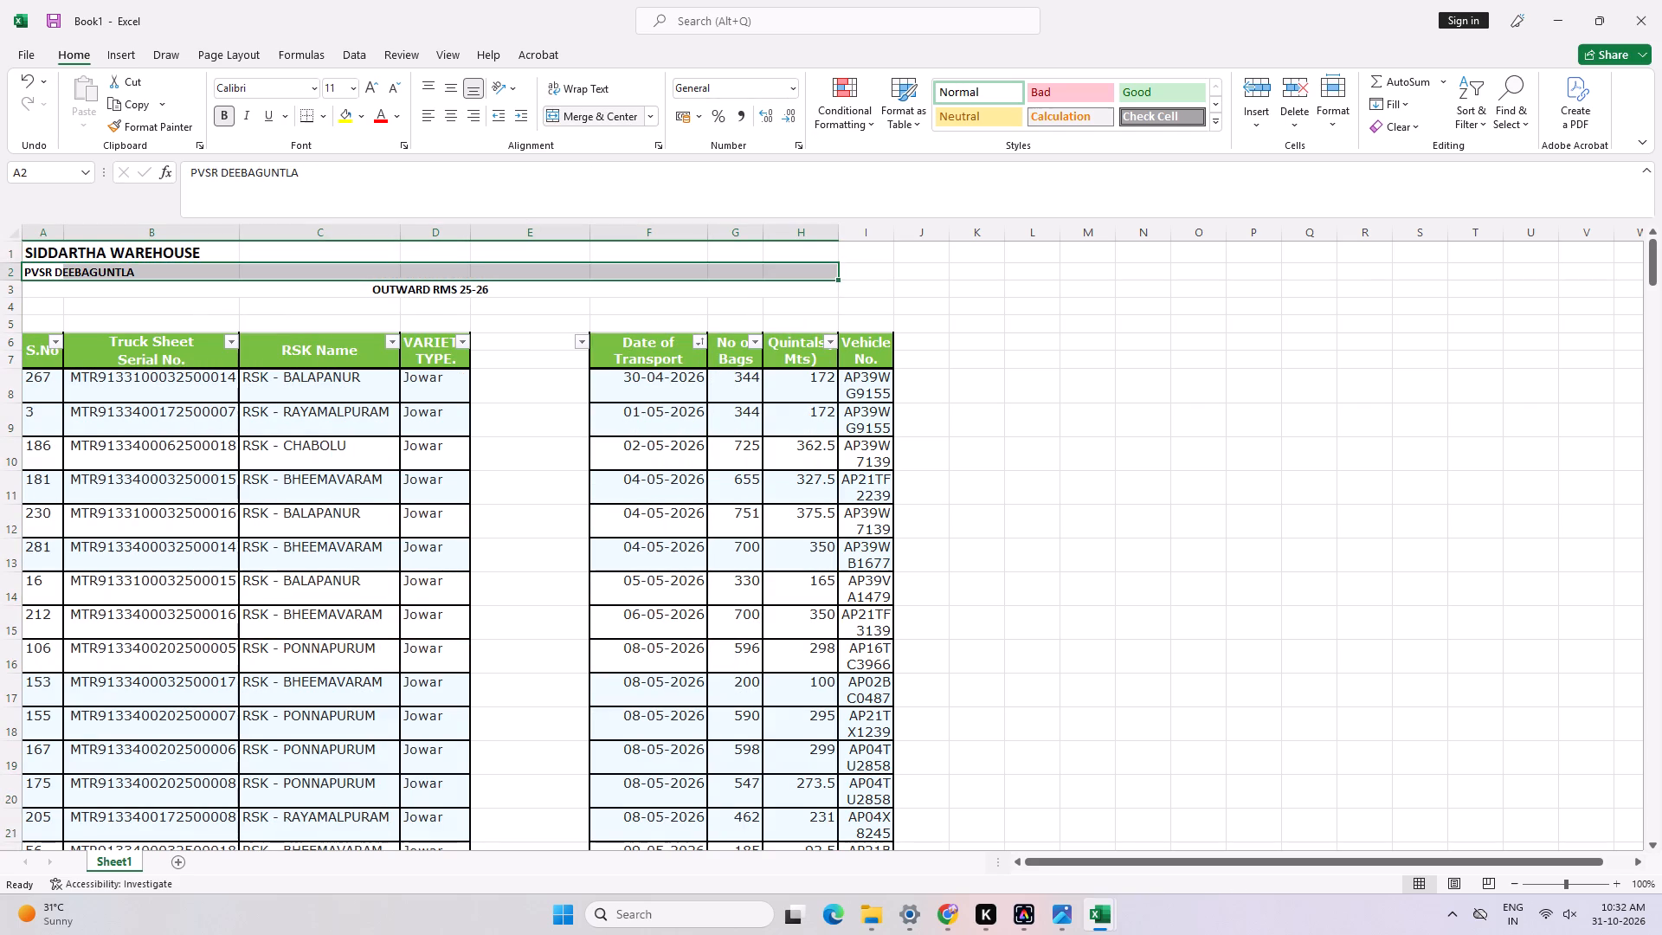
click(486, 293)
click(609, 113)
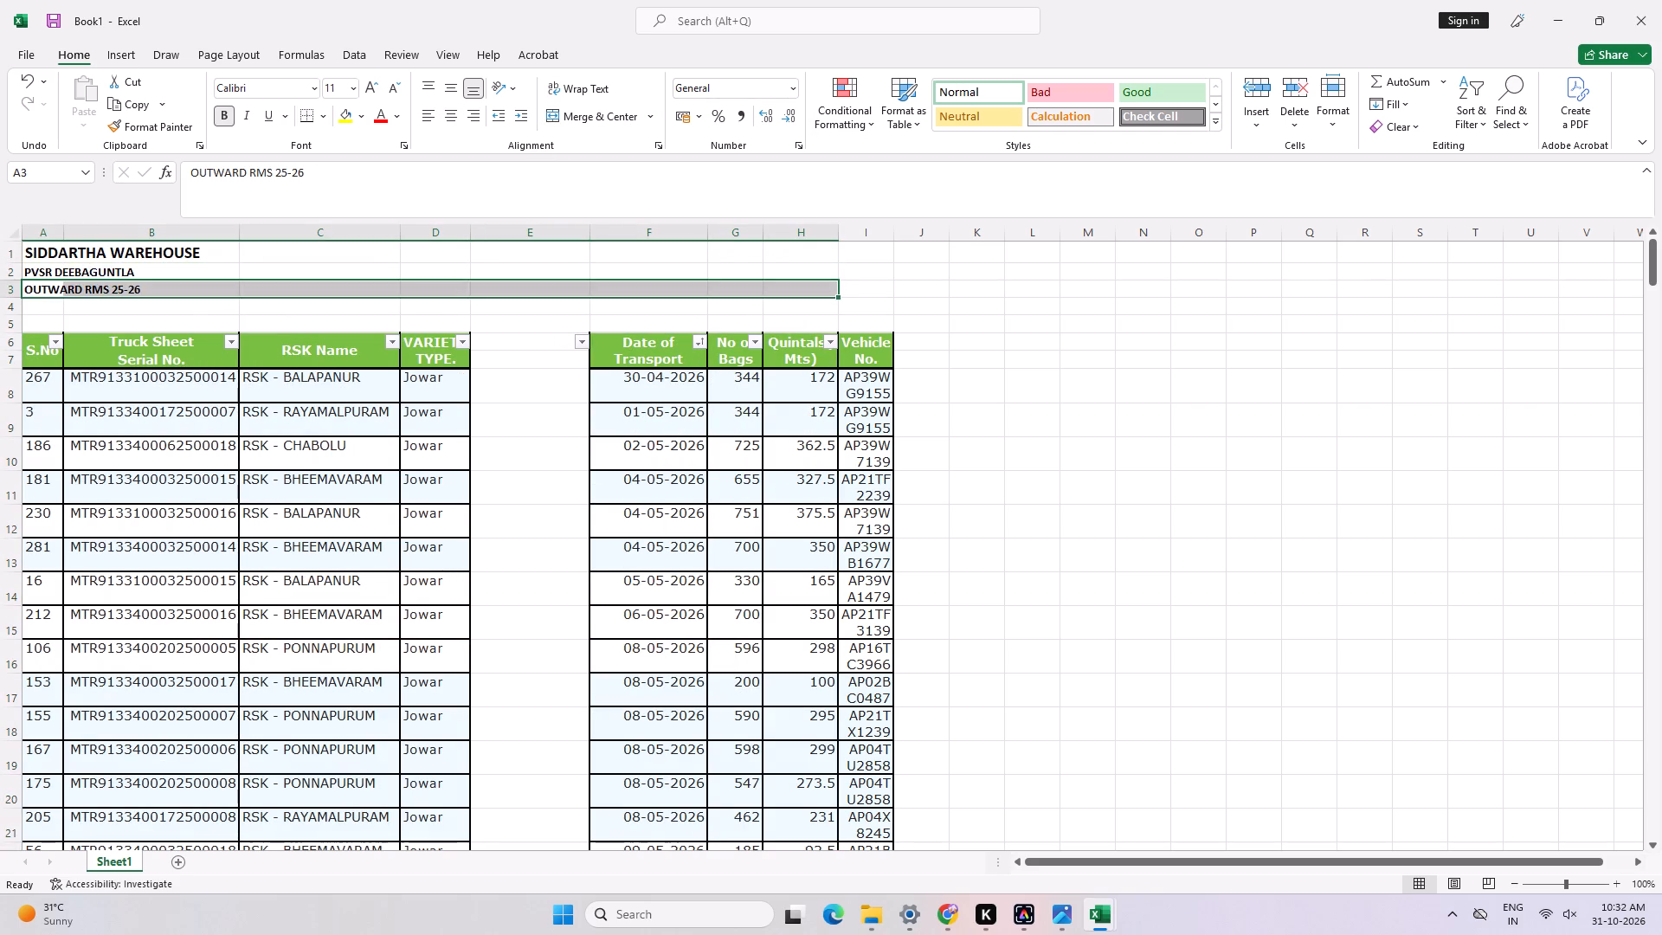
Delete the emptied column E between Variety Type and Date of Transport.
click(524, 349)
key(ctrl+space)
key(ctrl+minus)
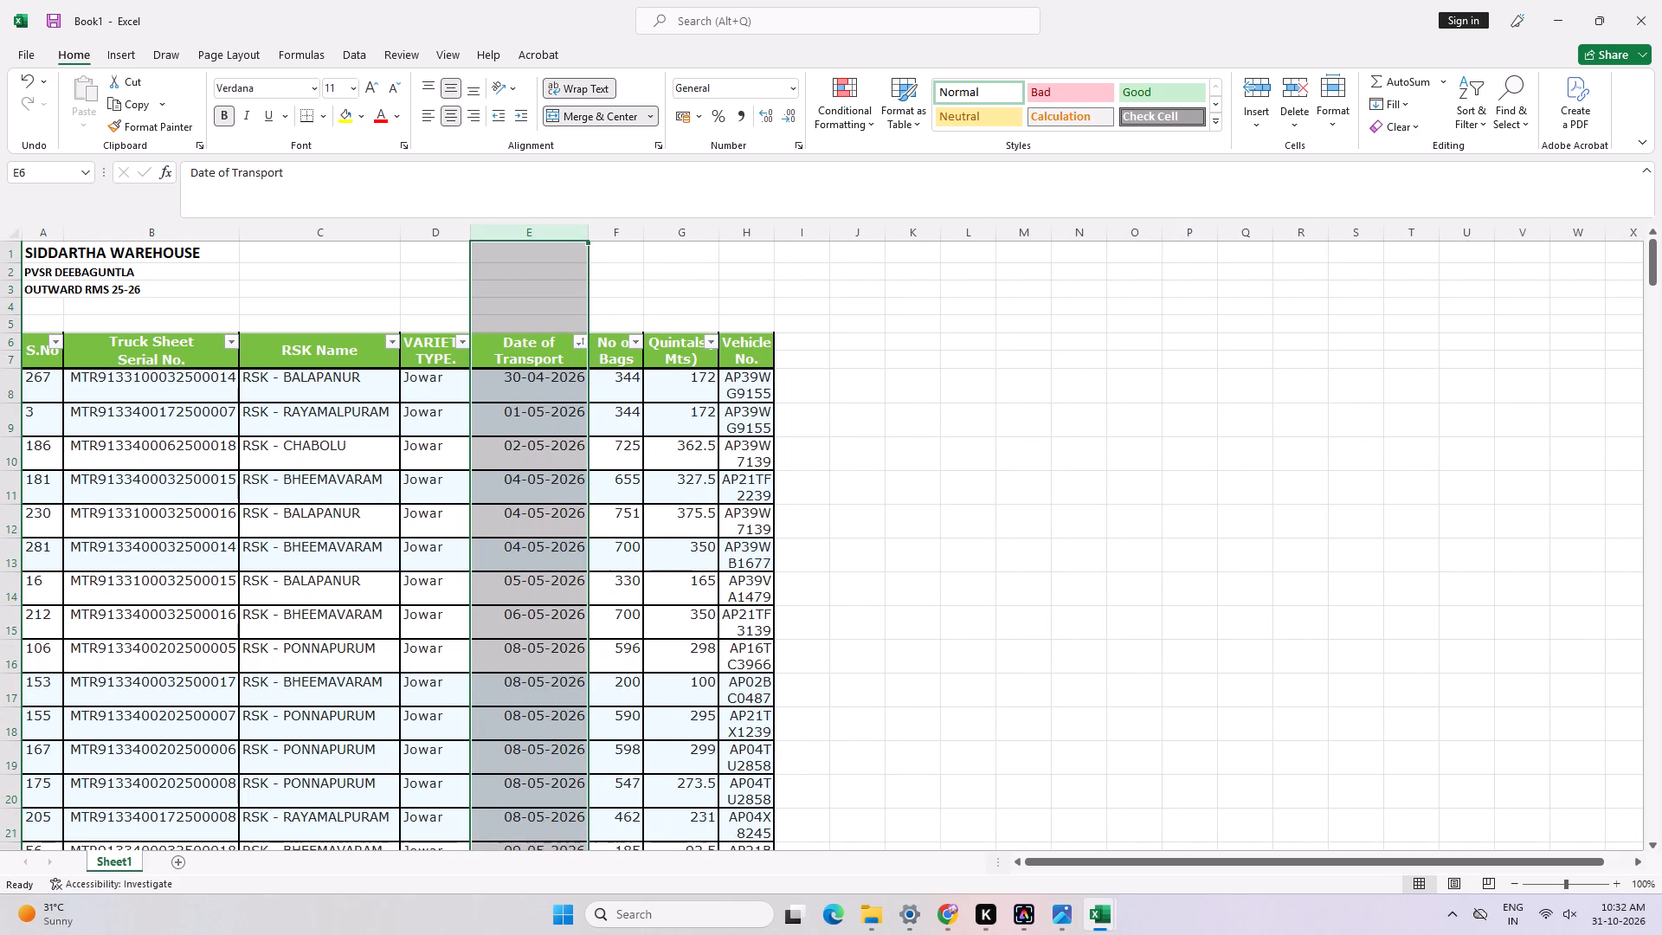
click(544, 398)
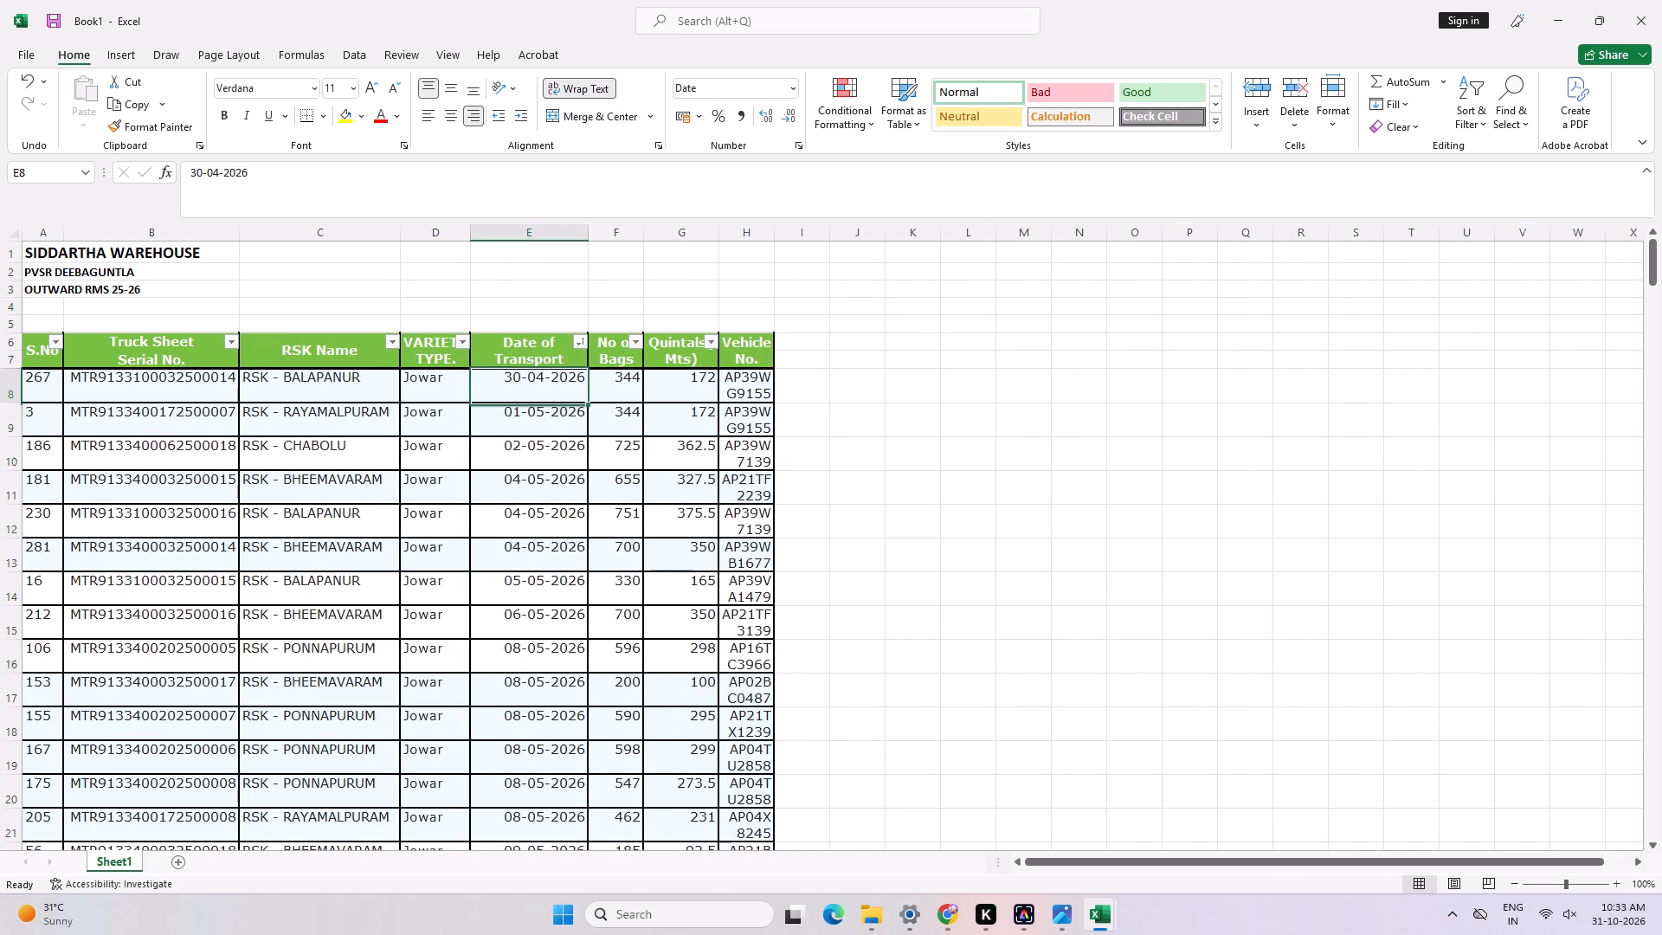
Widen the moved Vehicle No. column, now column H, so that each vehicle number fits on one line.
drag(774, 233, 809, 239)
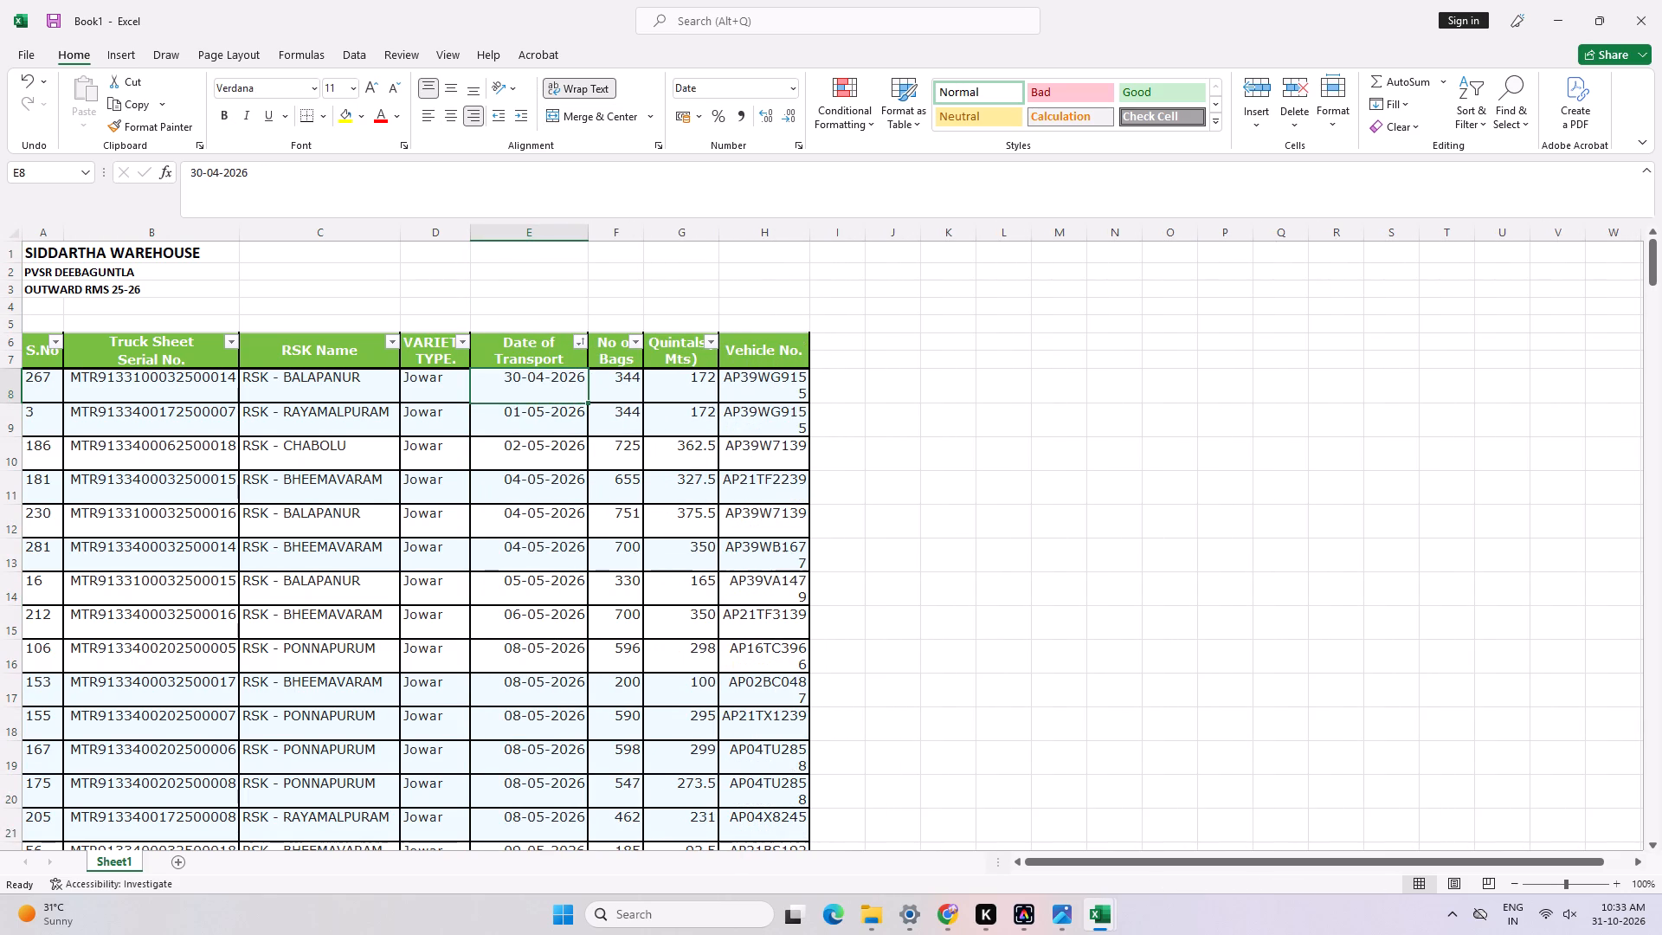
drag(811, 237, 840, 244)
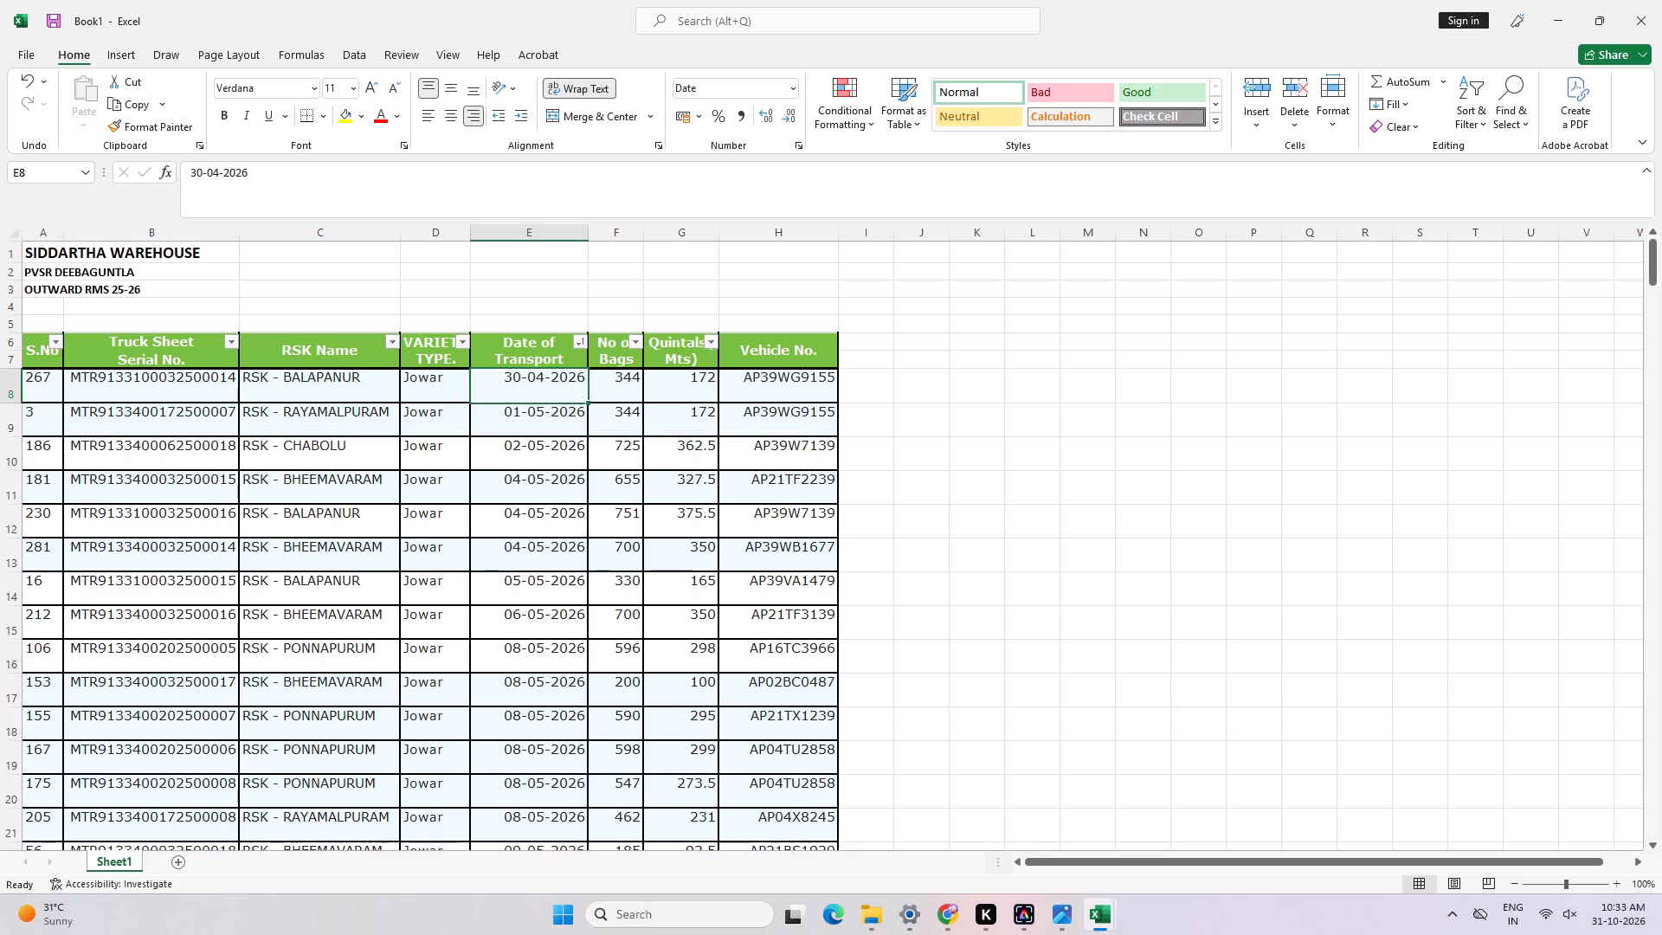
Merge and centre cells I6:I7 beside the Vehicle No. header.
ctrl+scroll(869, 441, up, 3)
scroll(1092, 465, up, 3)
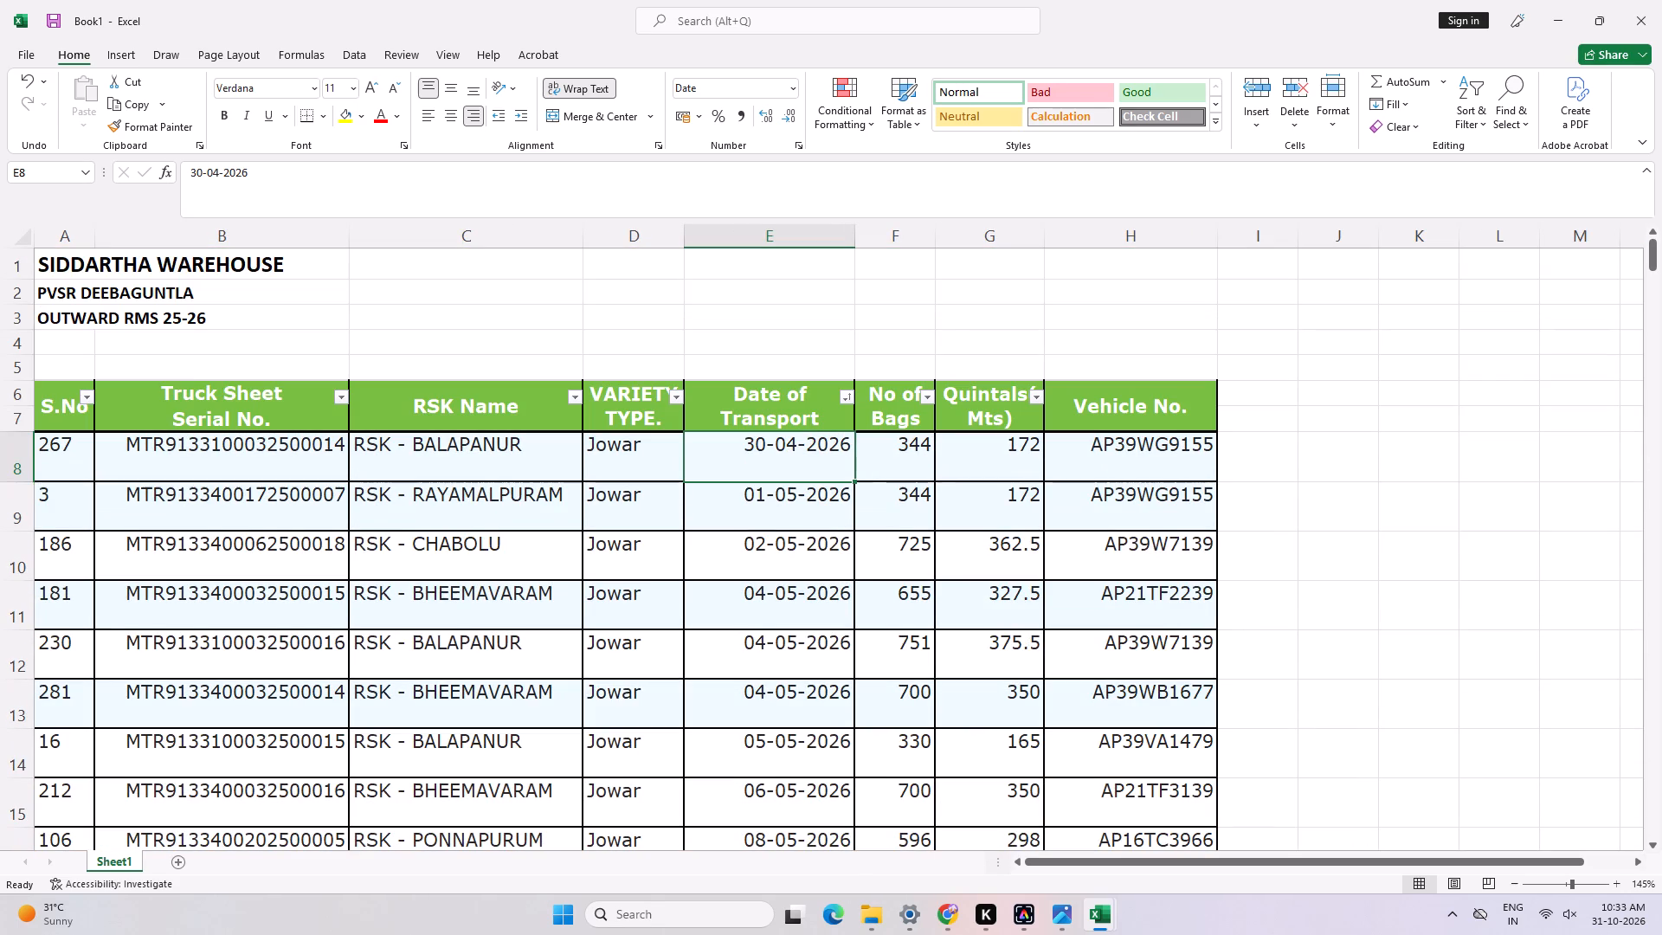
click(1245, 397)
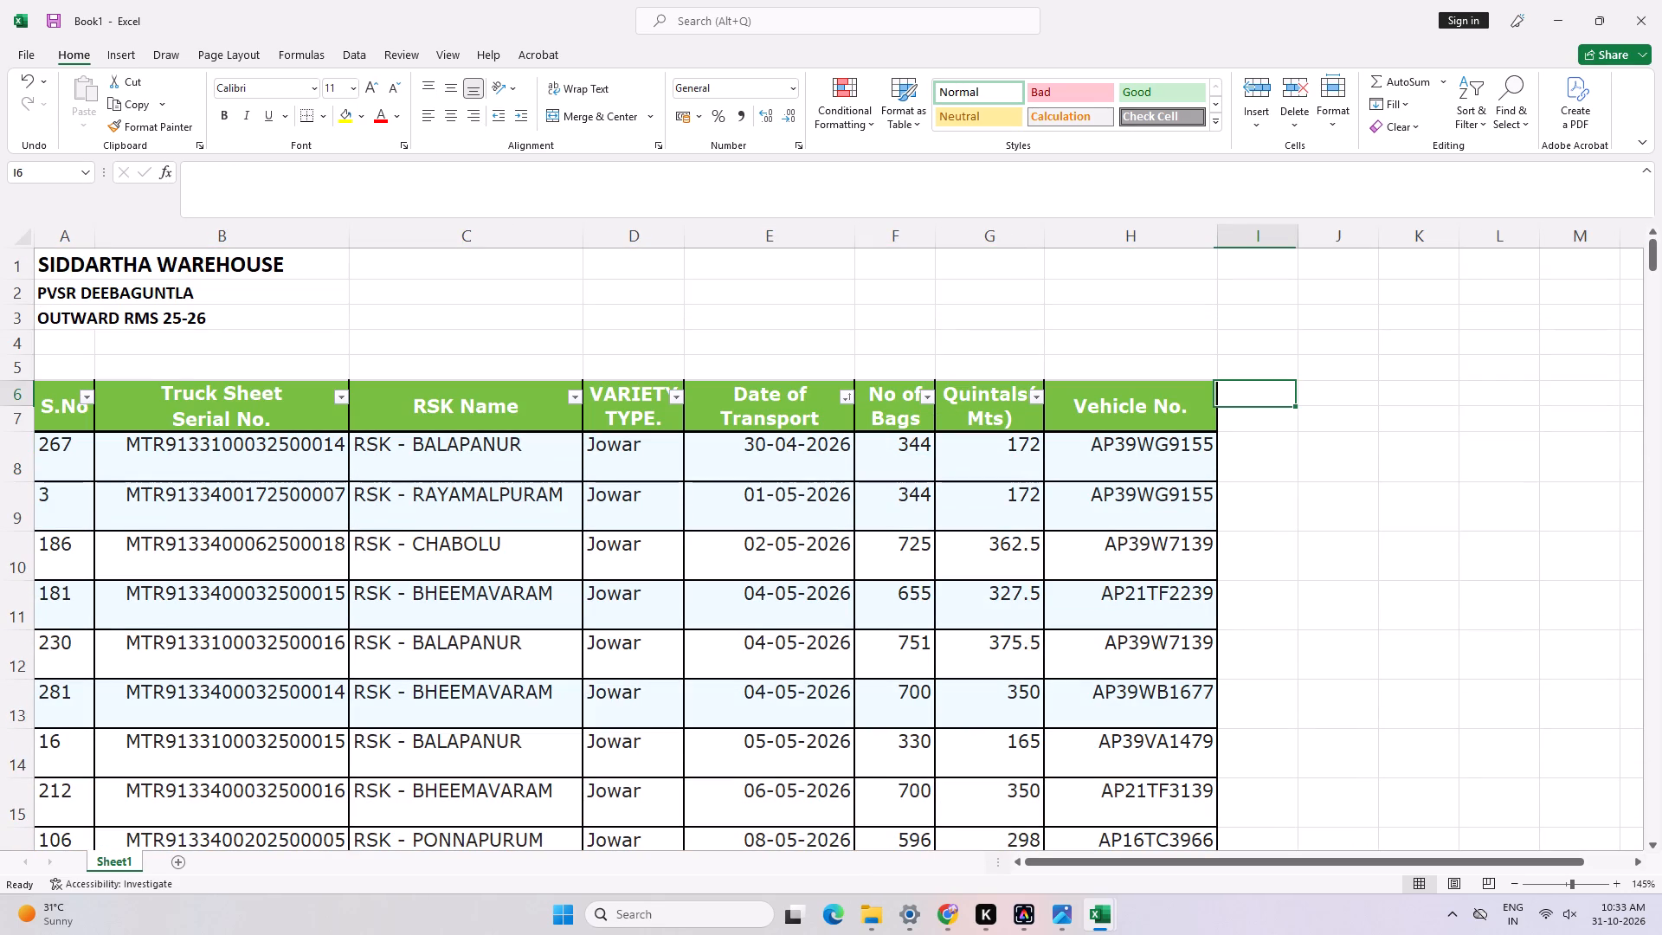
key(shift+Down)
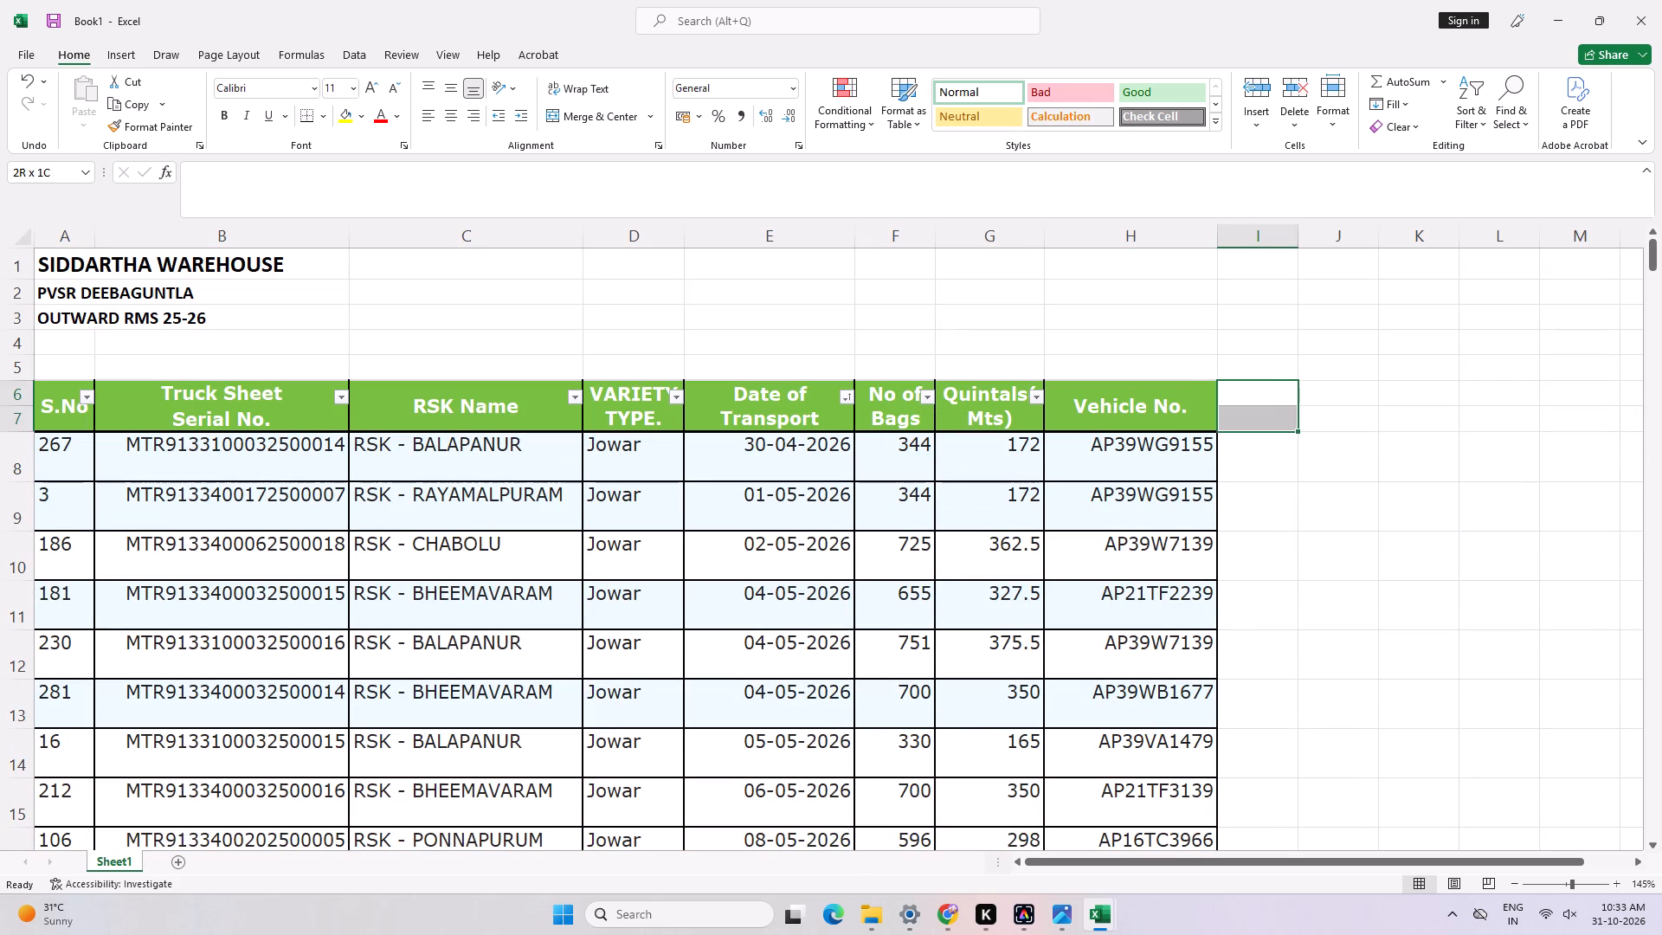
click(617, 116)
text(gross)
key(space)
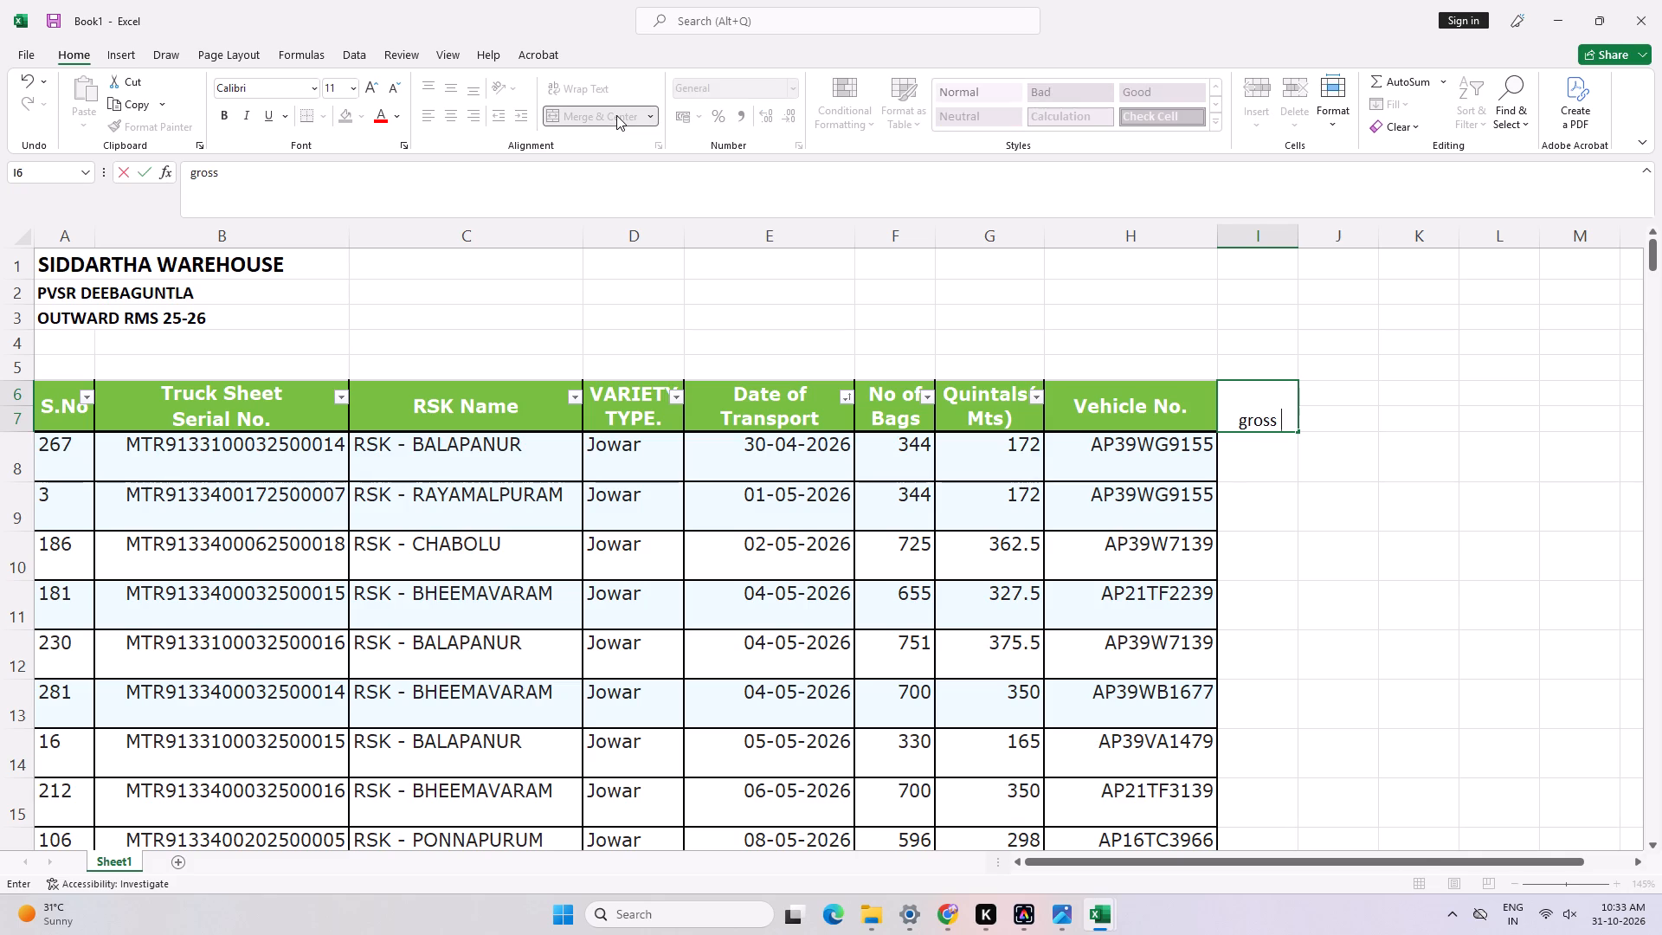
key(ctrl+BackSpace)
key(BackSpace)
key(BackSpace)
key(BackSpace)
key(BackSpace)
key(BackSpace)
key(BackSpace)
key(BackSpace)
Enter the header Gross Wt in the merged cell I6.
key(shift+g)
text(ross)
key(space)
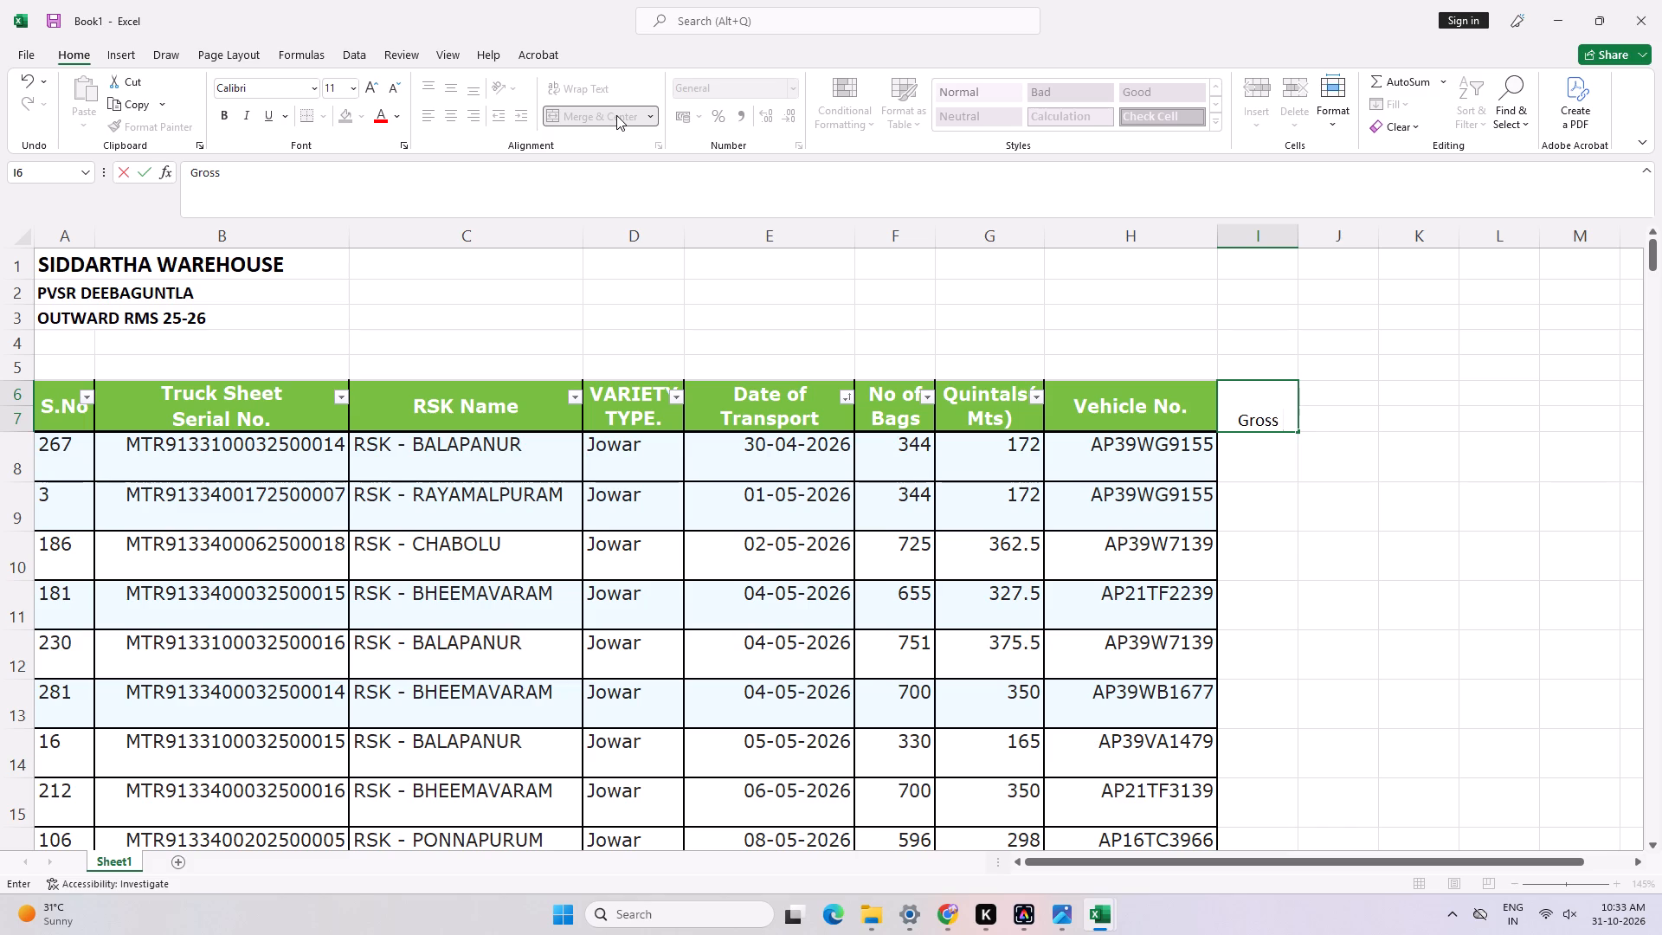
key(shift+w)
key(t)
key(Tab)
Enter the header Tare wt in J6 and merge and centre it across J6:J7.
text(Tare)
key(space)
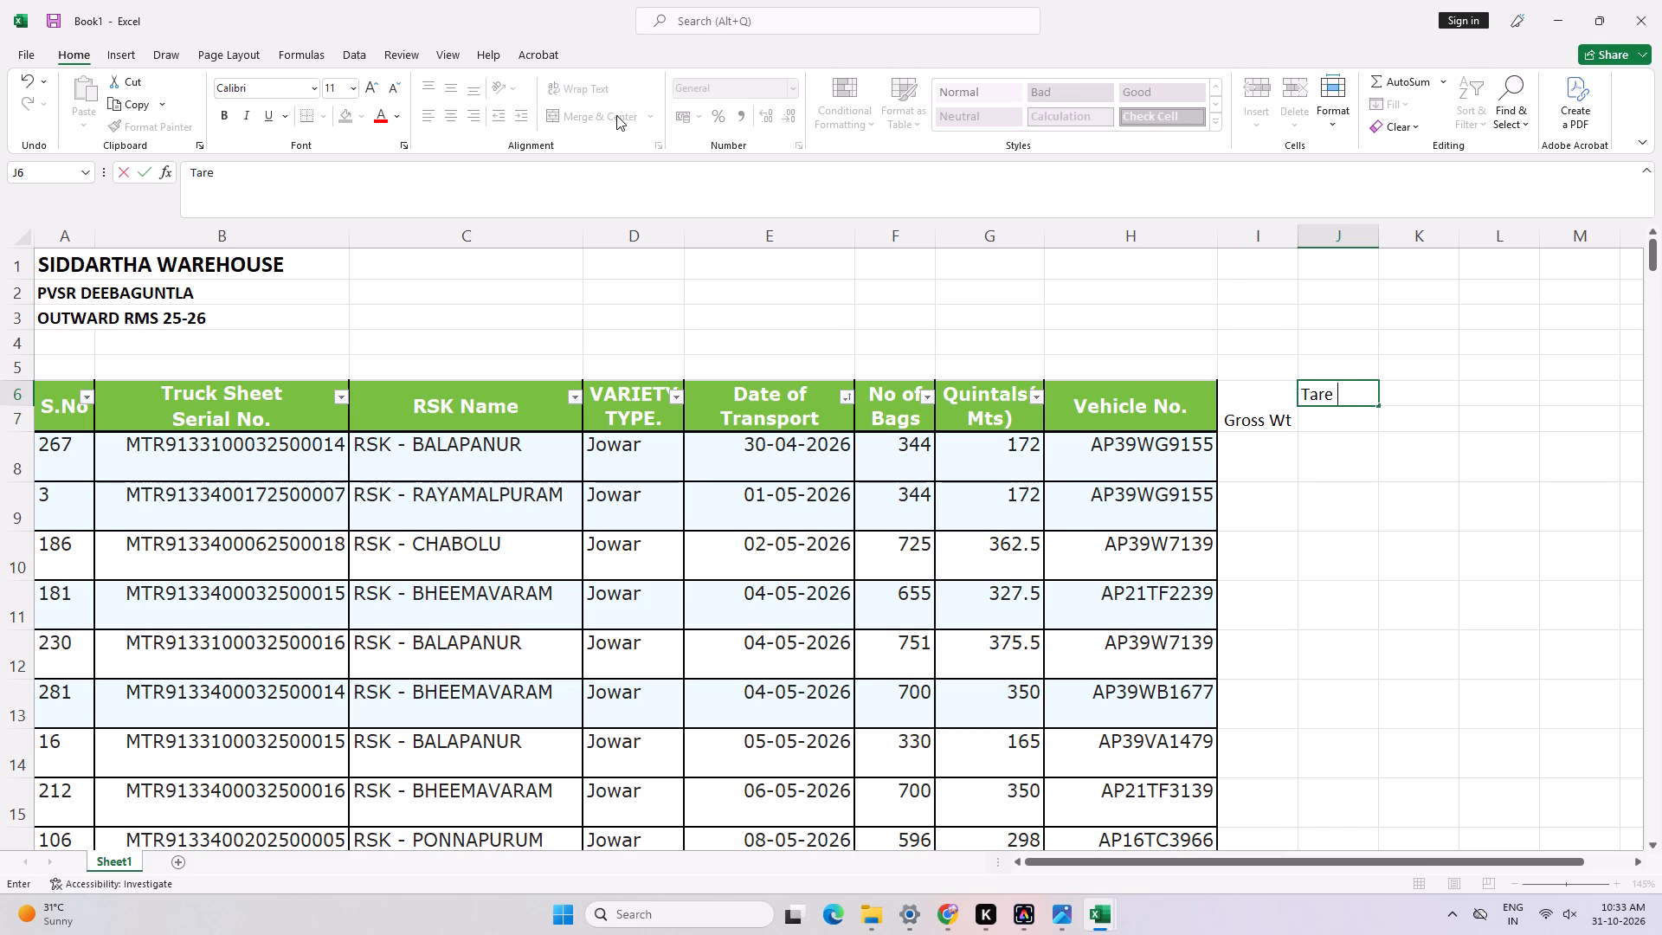
text(wt)
key(Right)
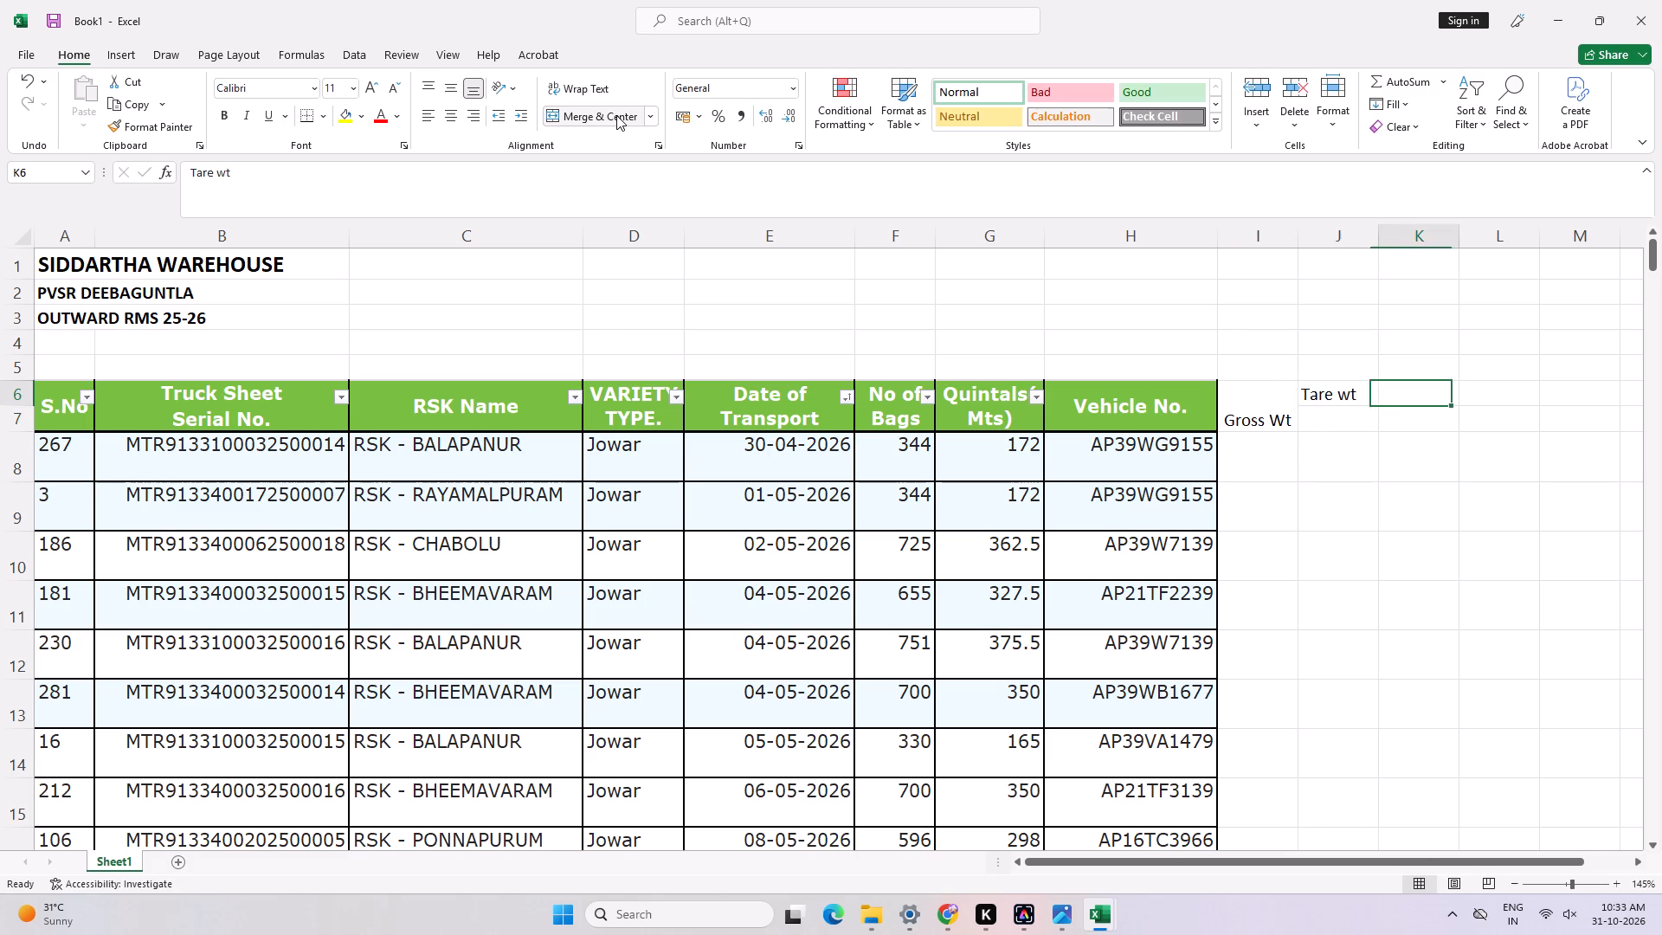
key(Left)
key(shift+Down)
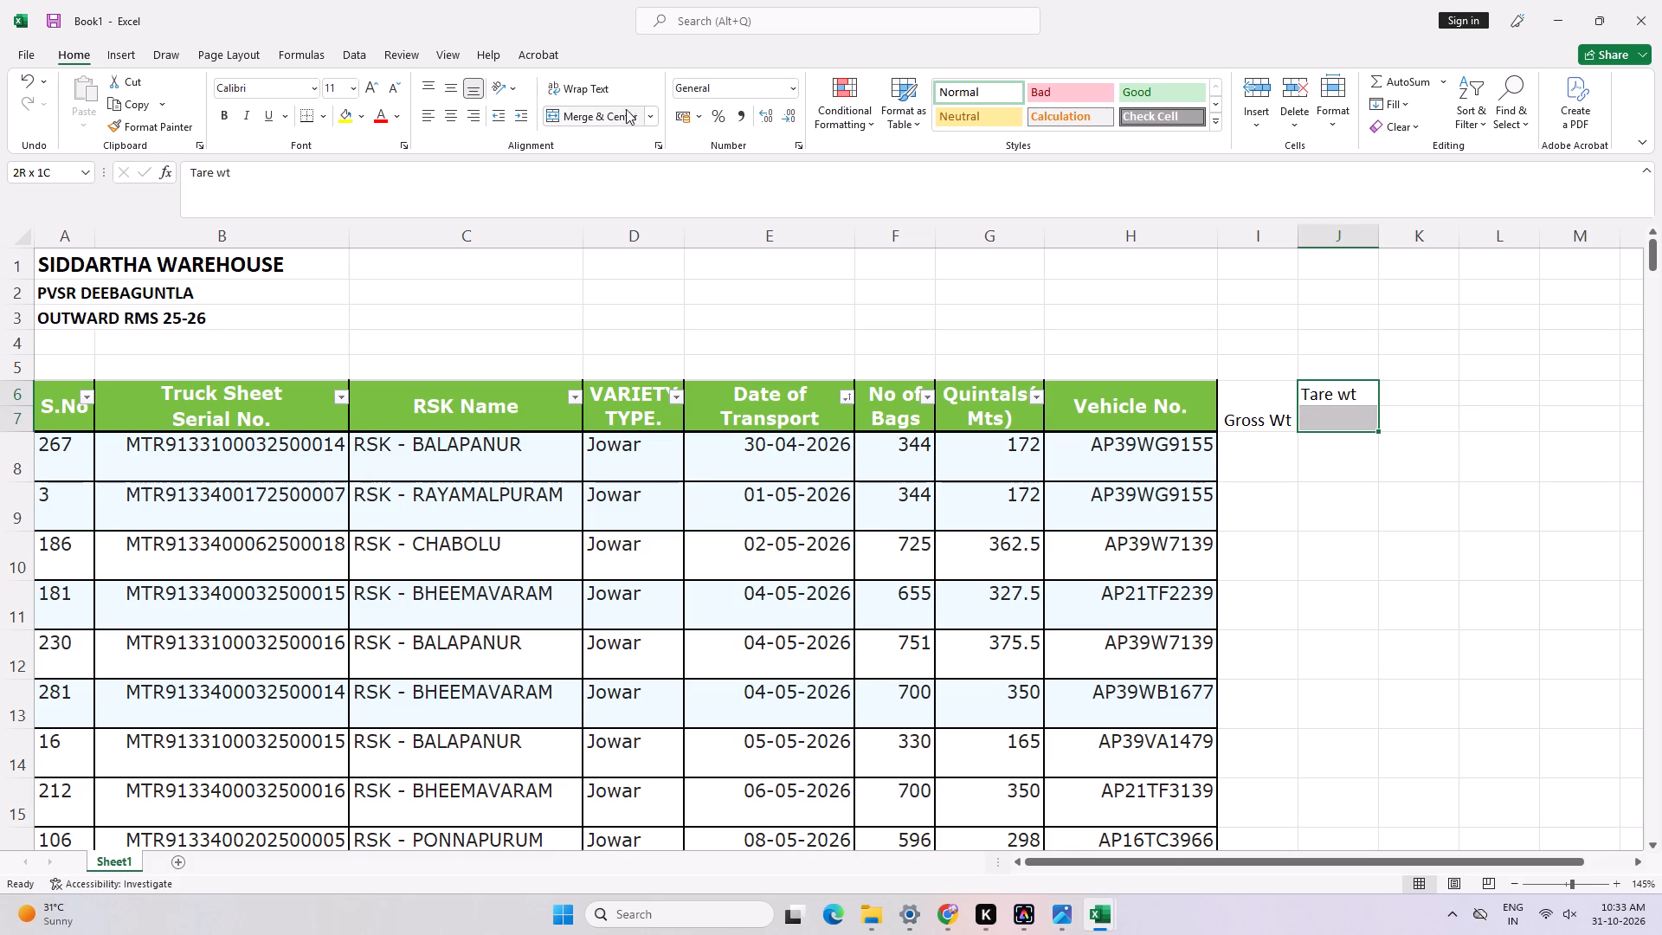
click(617, 119)
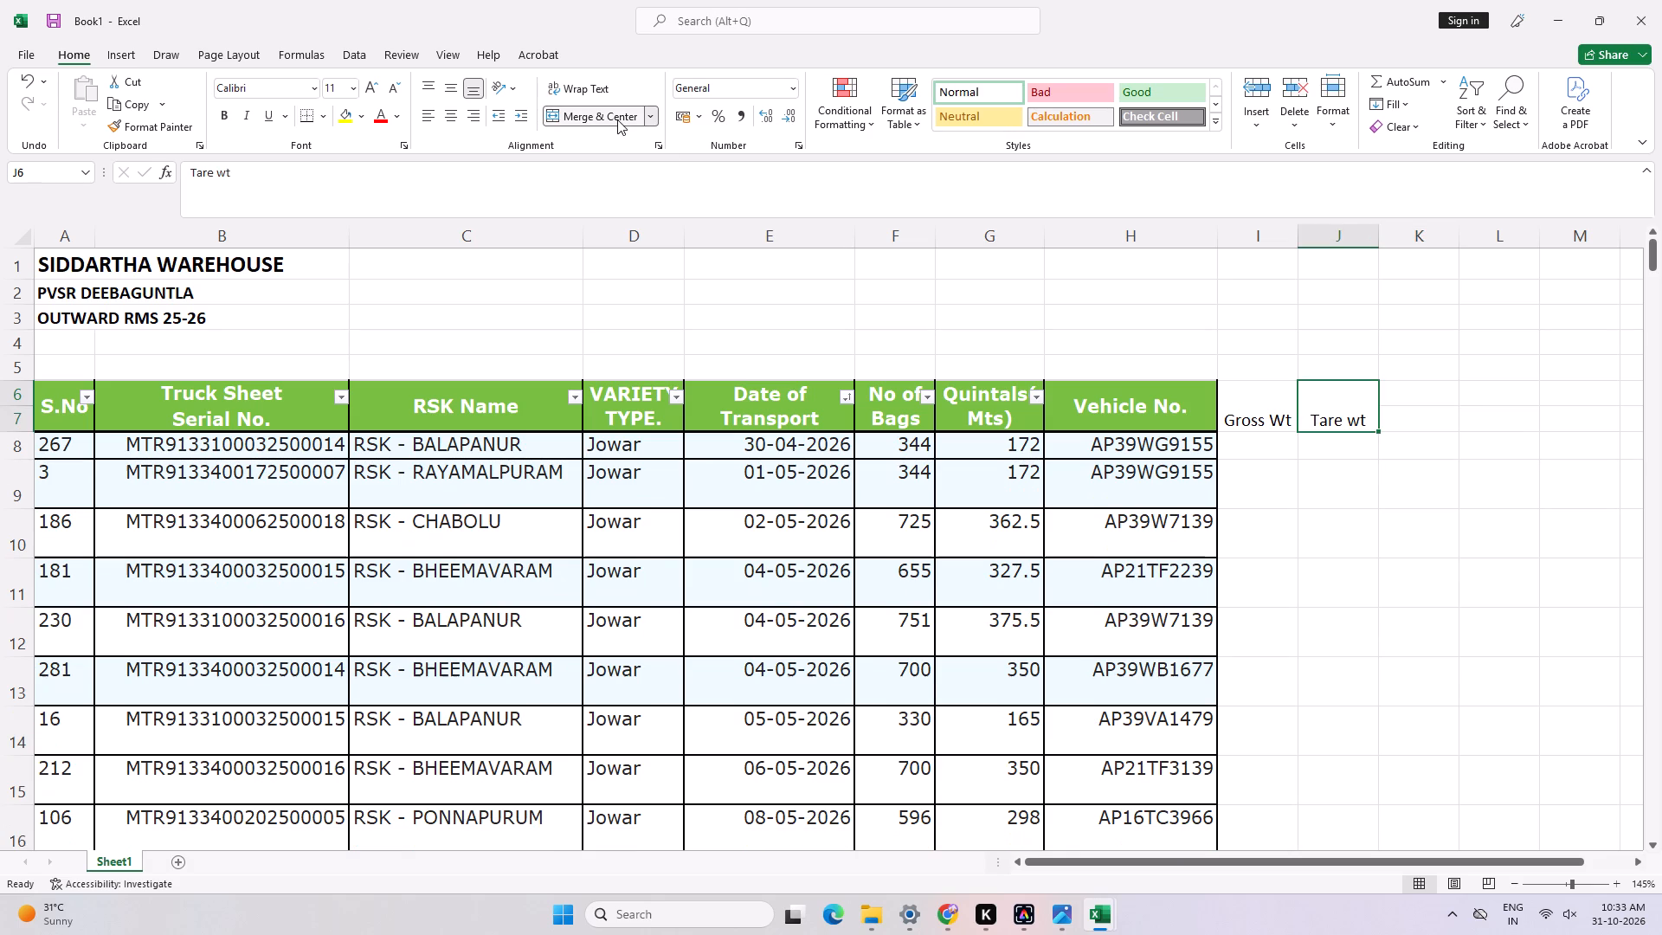
Merge and centre cells K6:K7 and enter the header Net. Wt.
key(Right)
key(shift+Down)
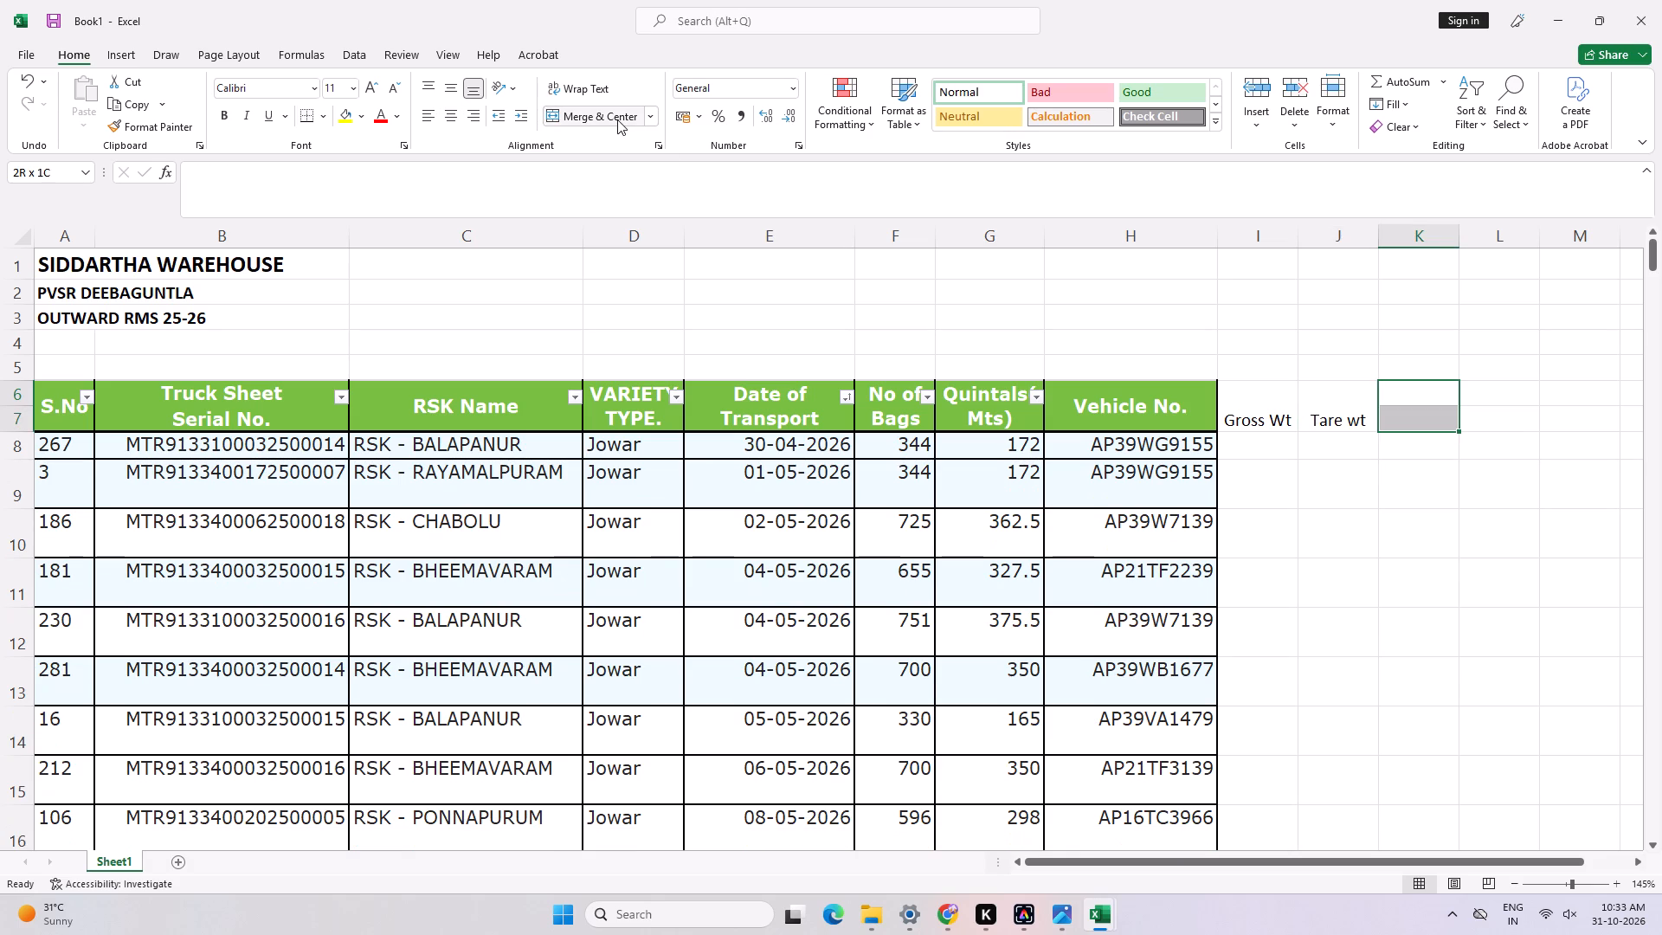
click(602, 121)
text(Net. wt)
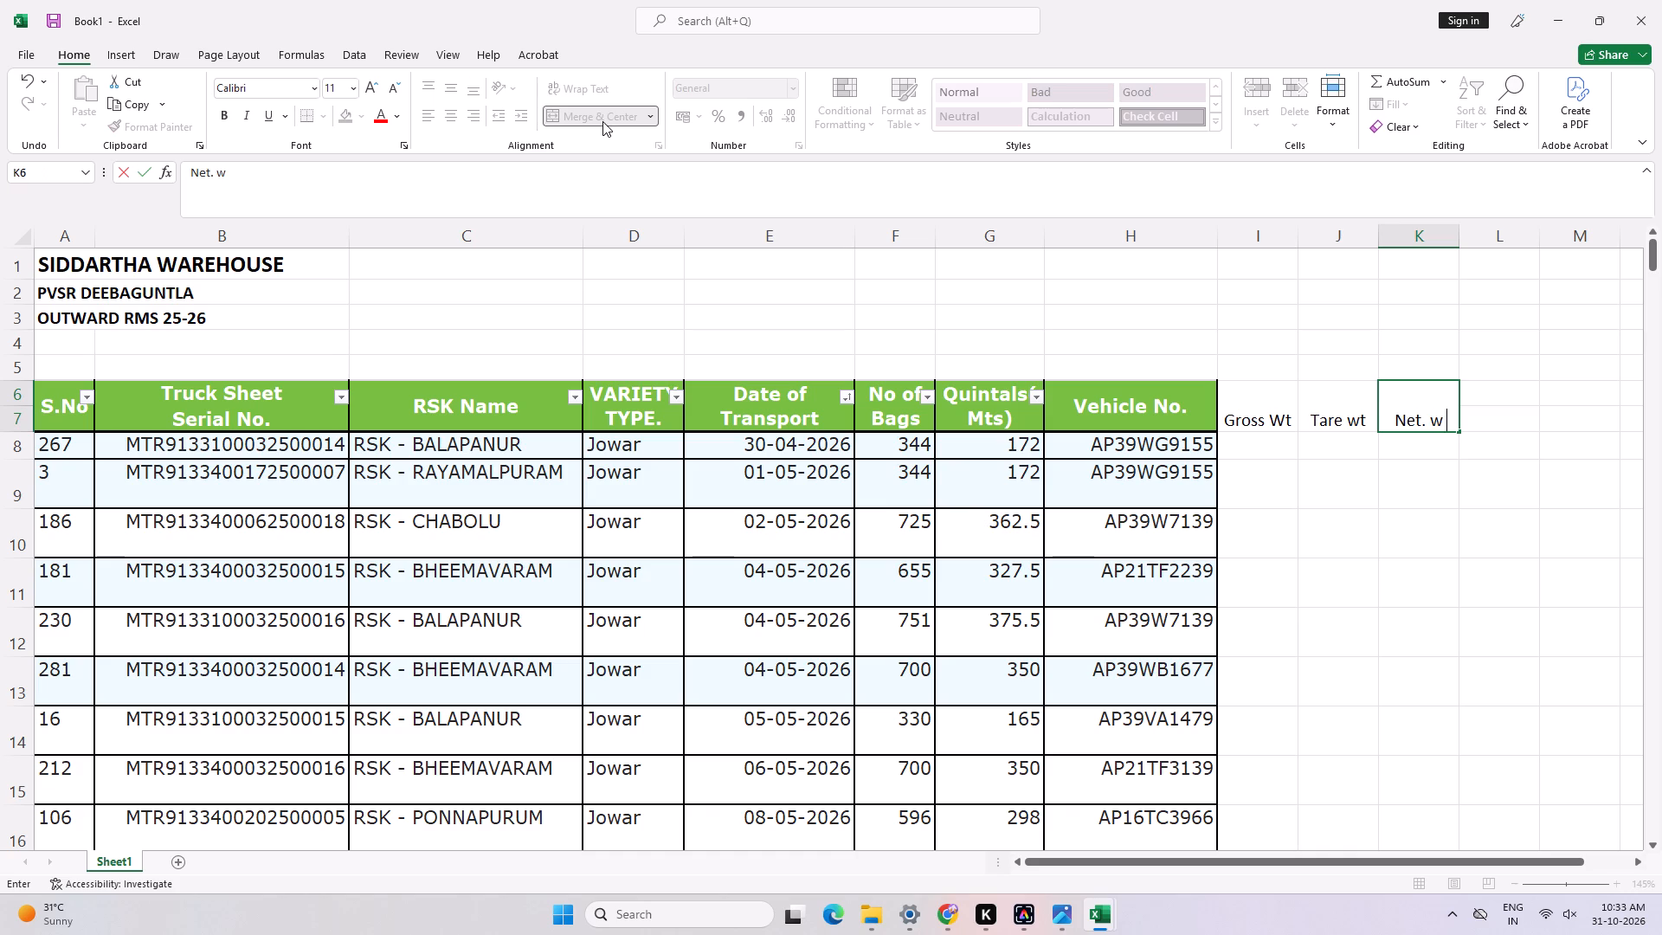
key(Return)
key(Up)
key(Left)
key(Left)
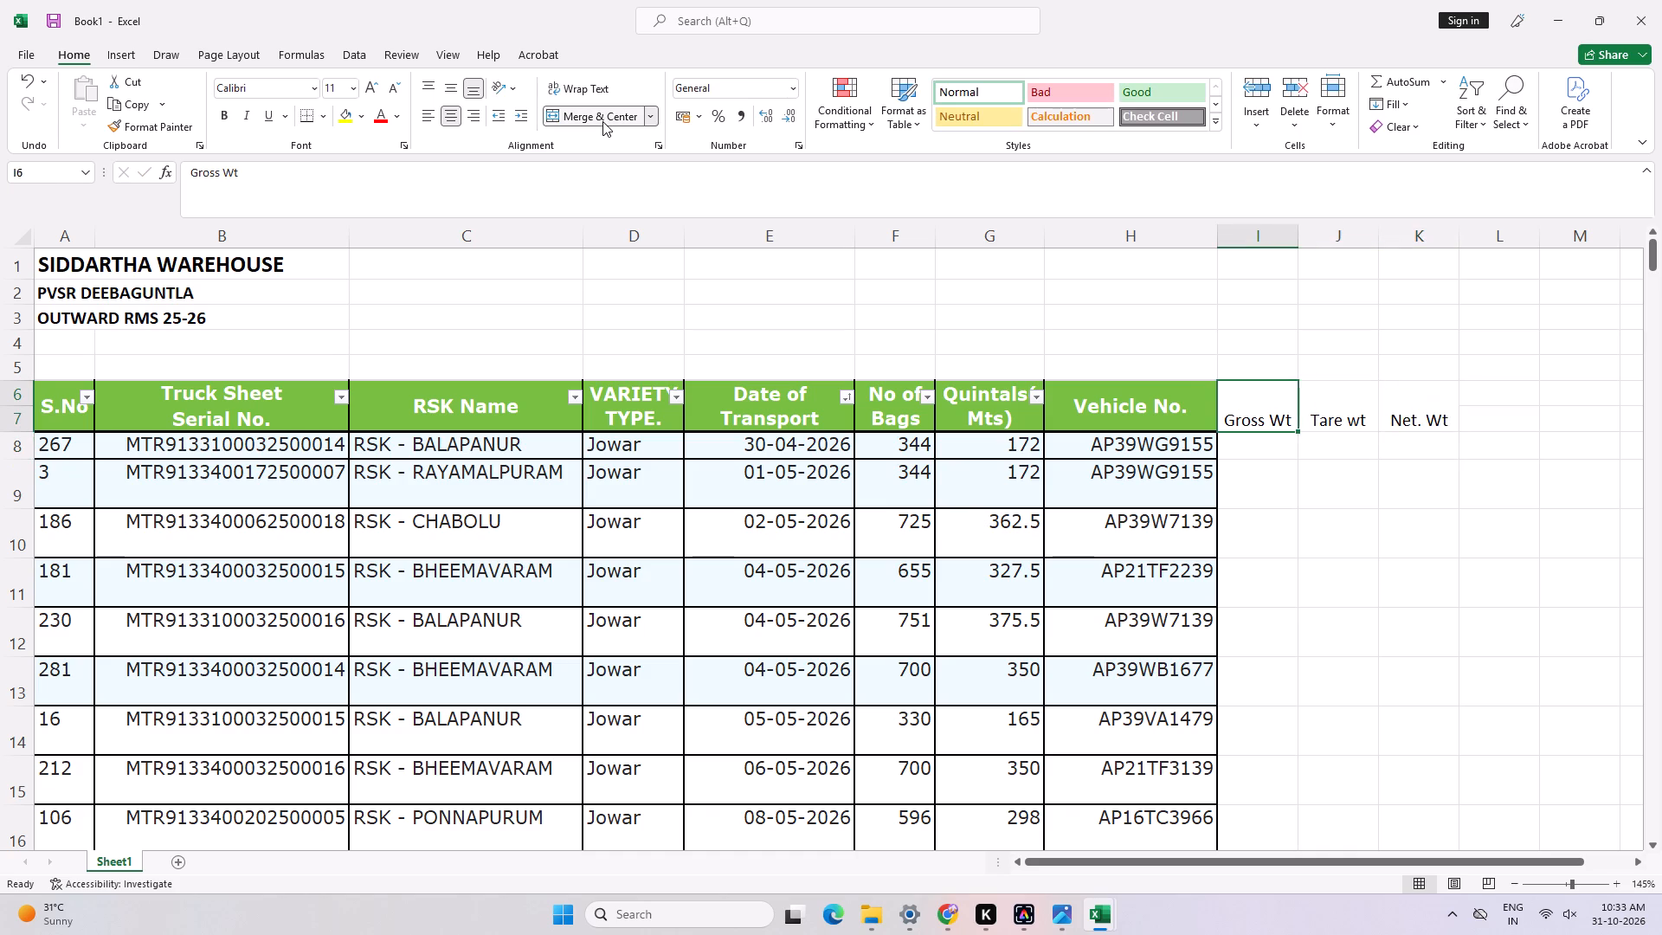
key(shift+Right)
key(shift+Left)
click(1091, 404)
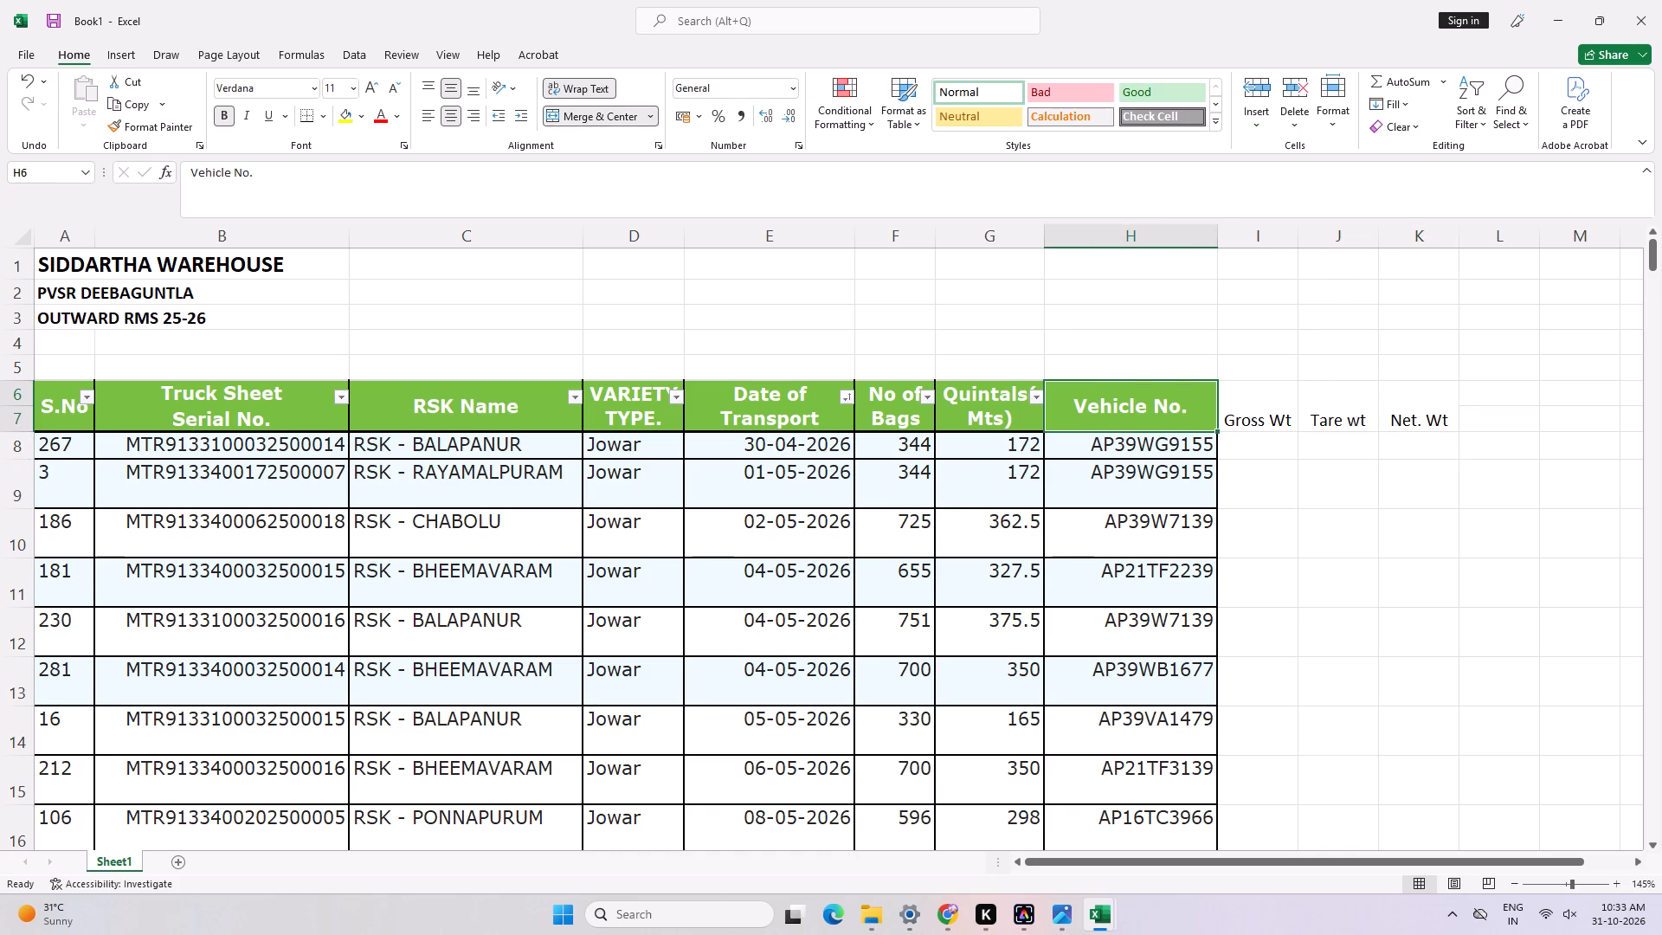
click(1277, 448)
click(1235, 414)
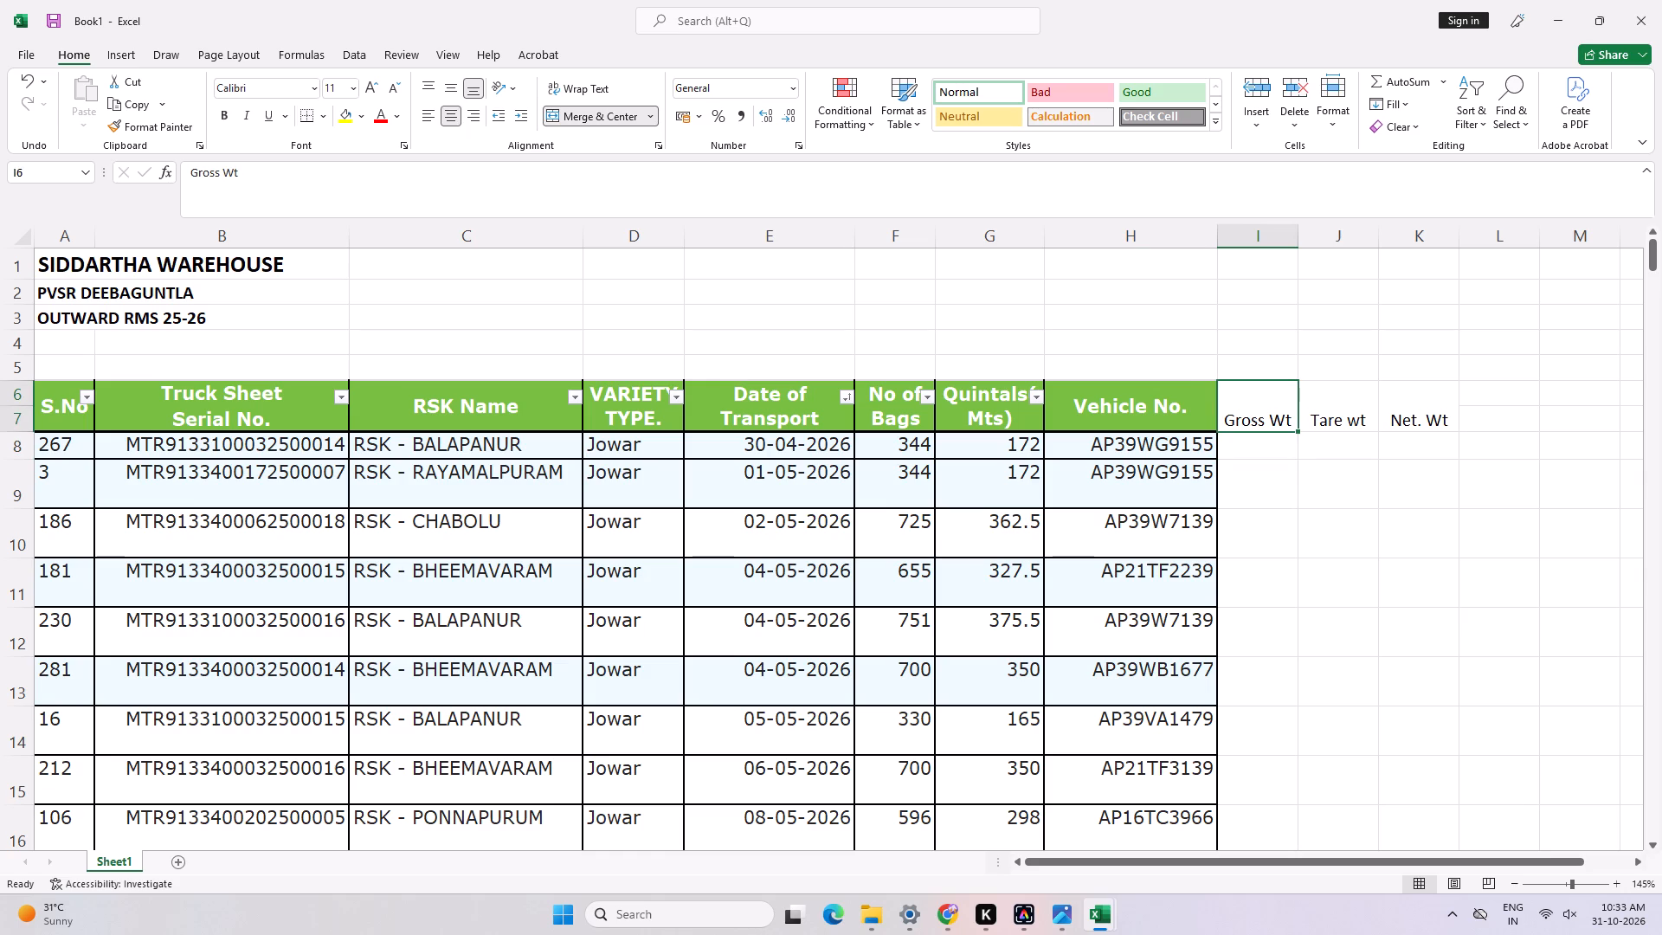
Select the whole sheet and autofit the row heights so the data rows become compact single-line rows.
click(1257, 448)
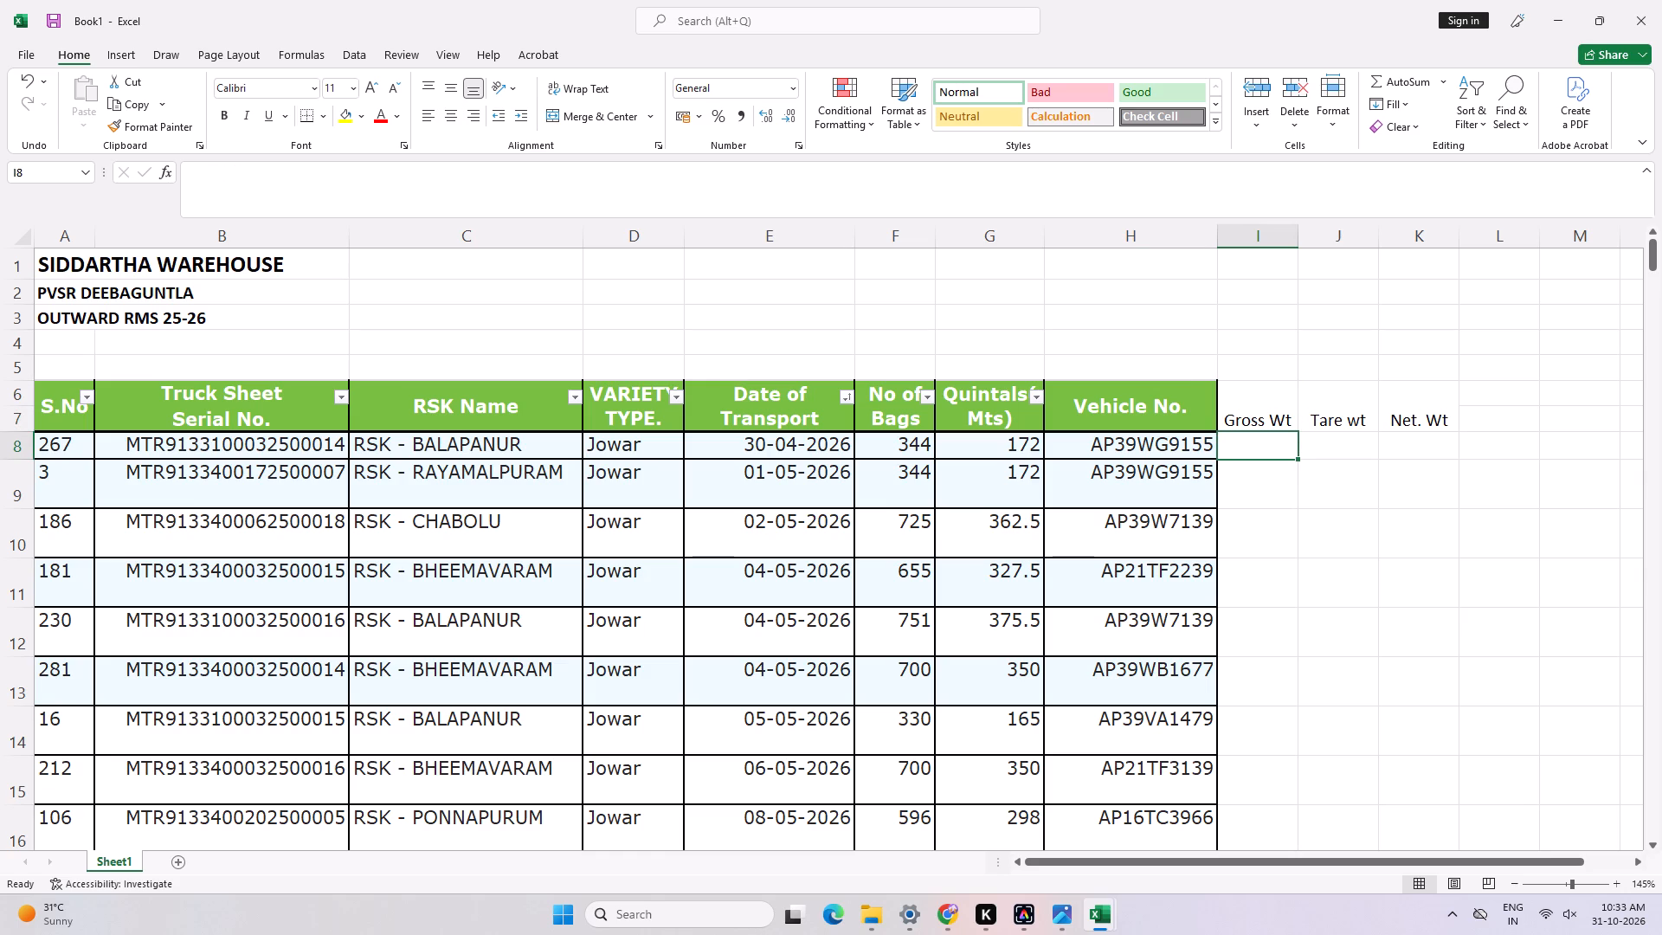
key(ctrl+a)
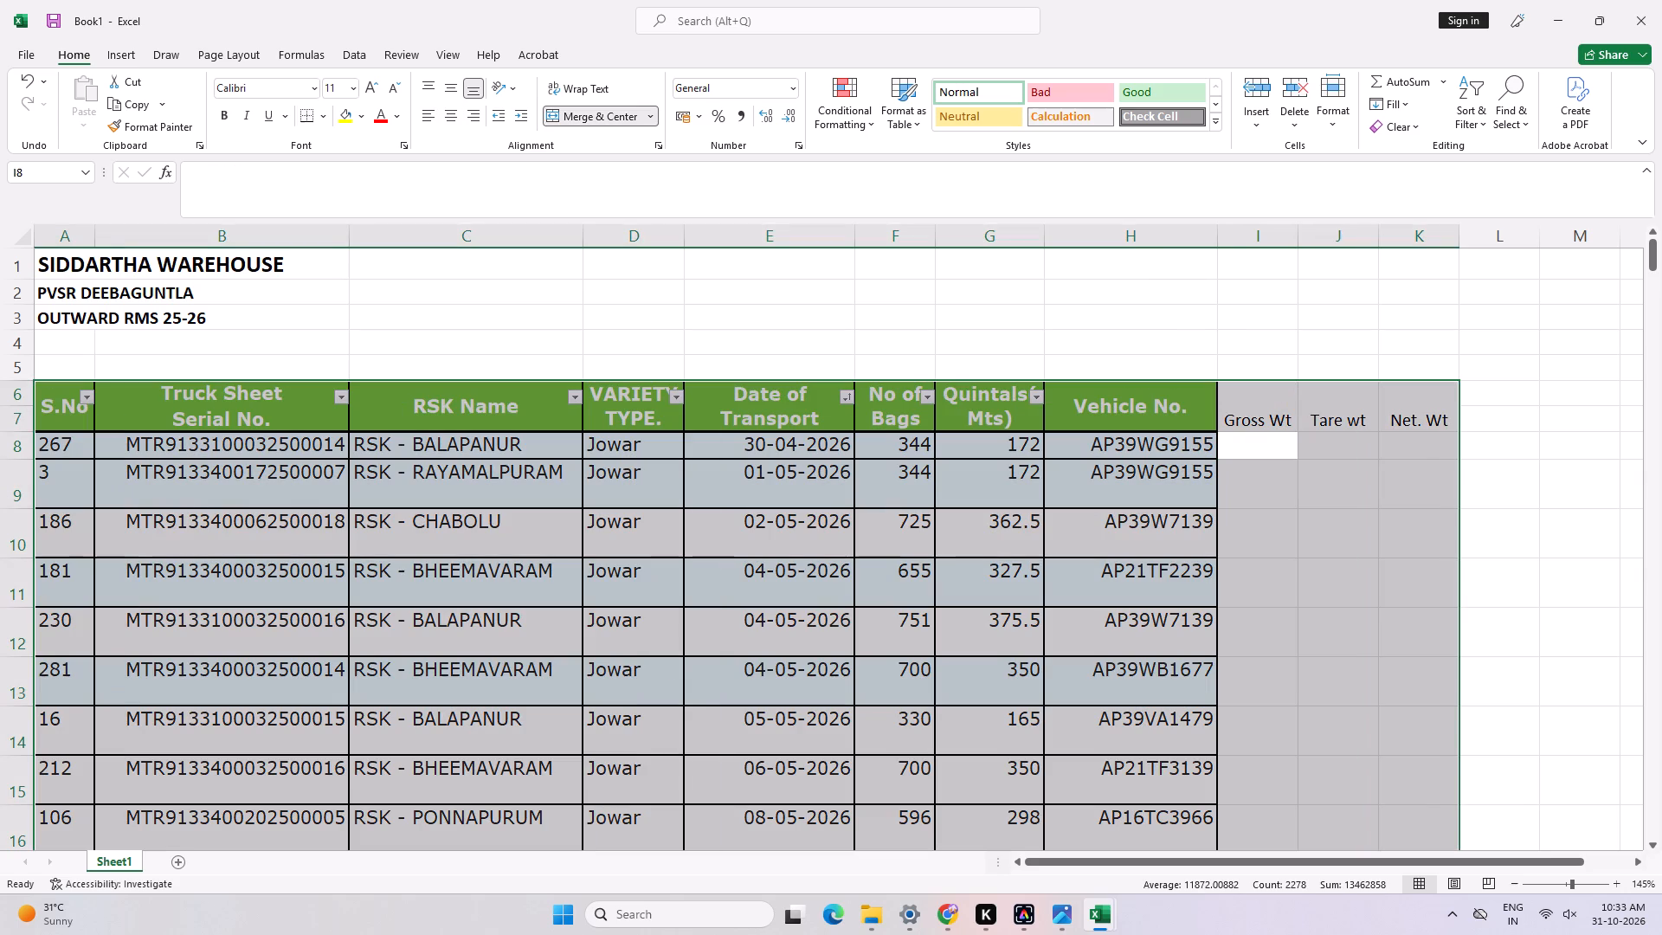
double_click(10, 459)
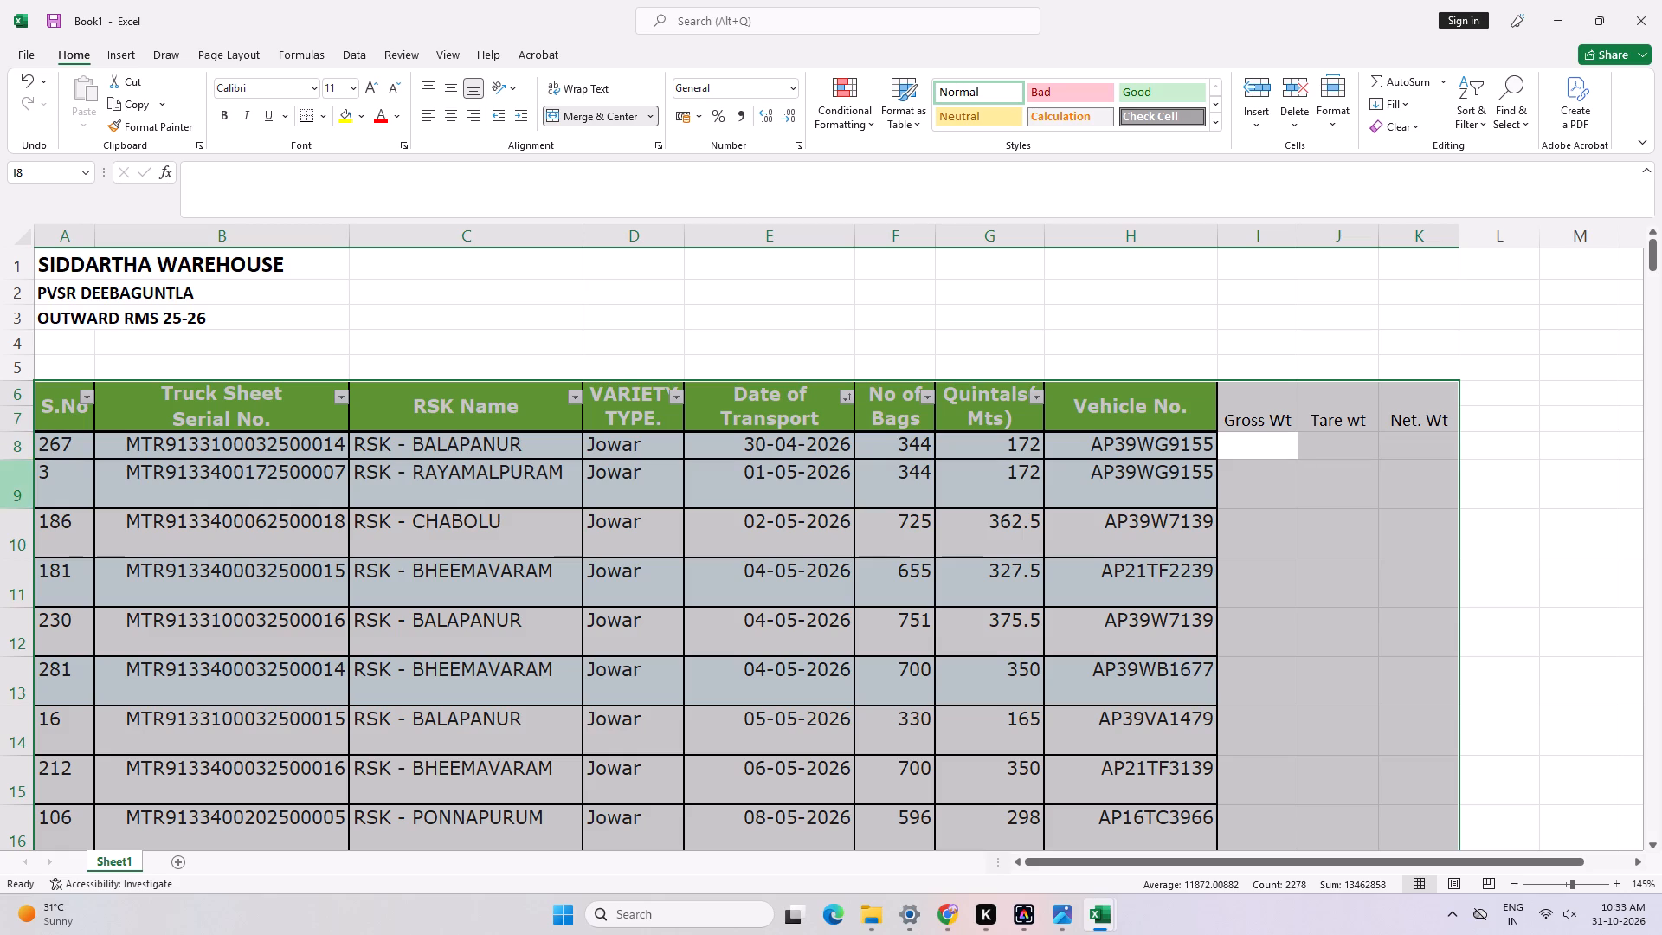
key(ctrl+a)
key(ctrl+a)
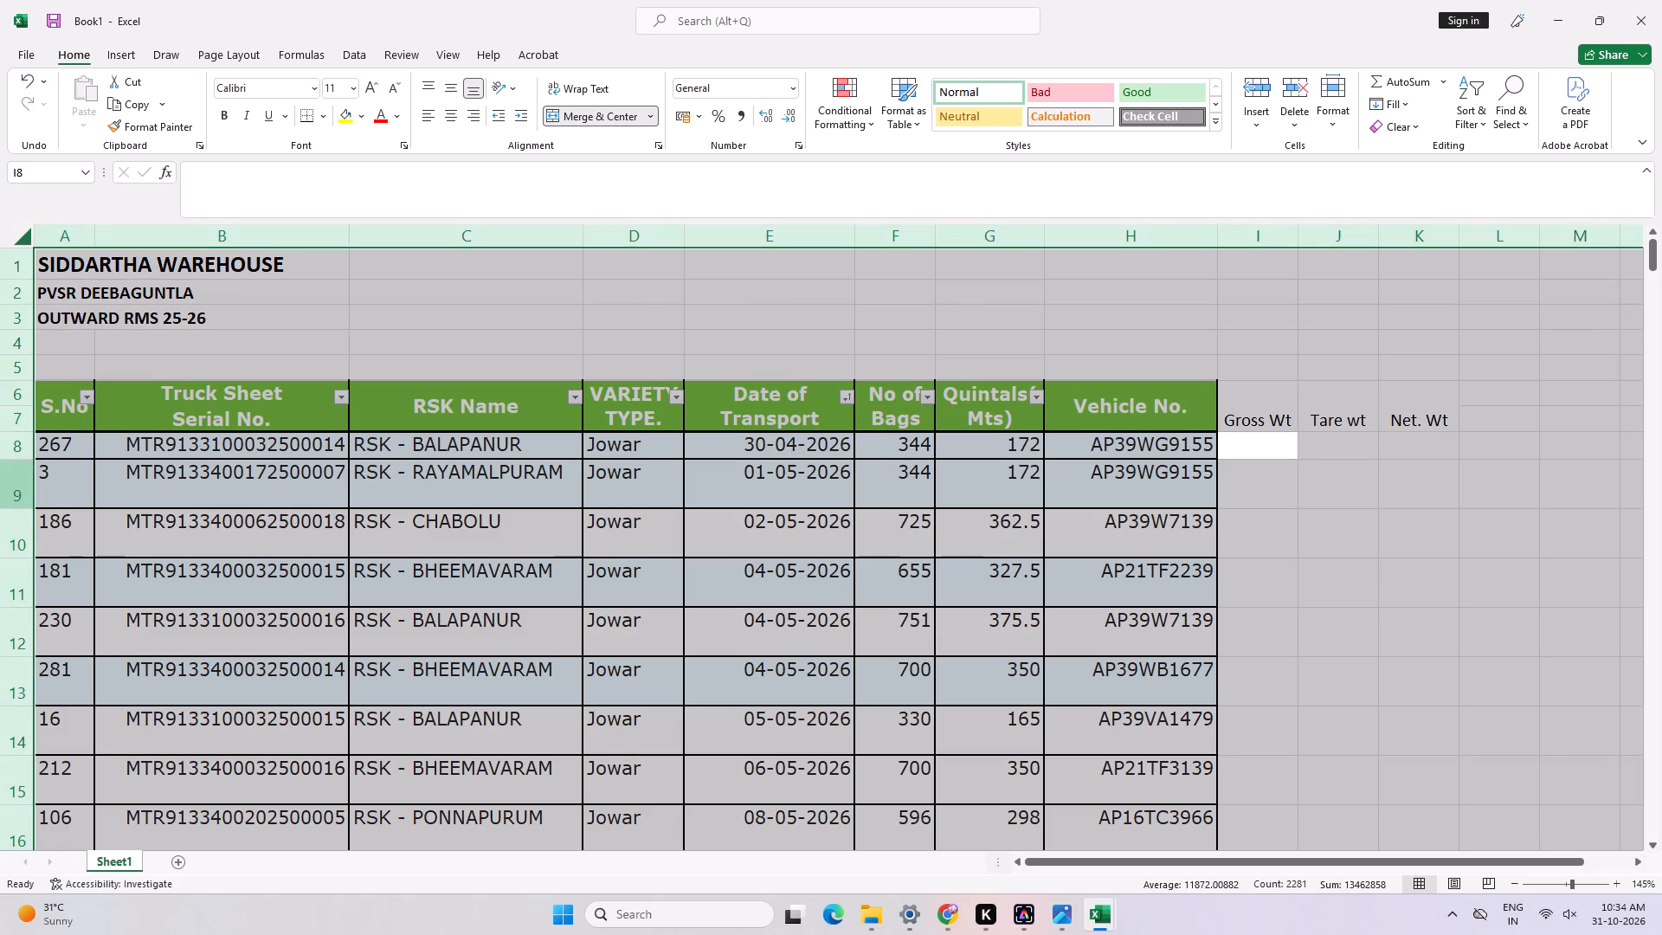
double_click(16, 509)
click(711, 506)
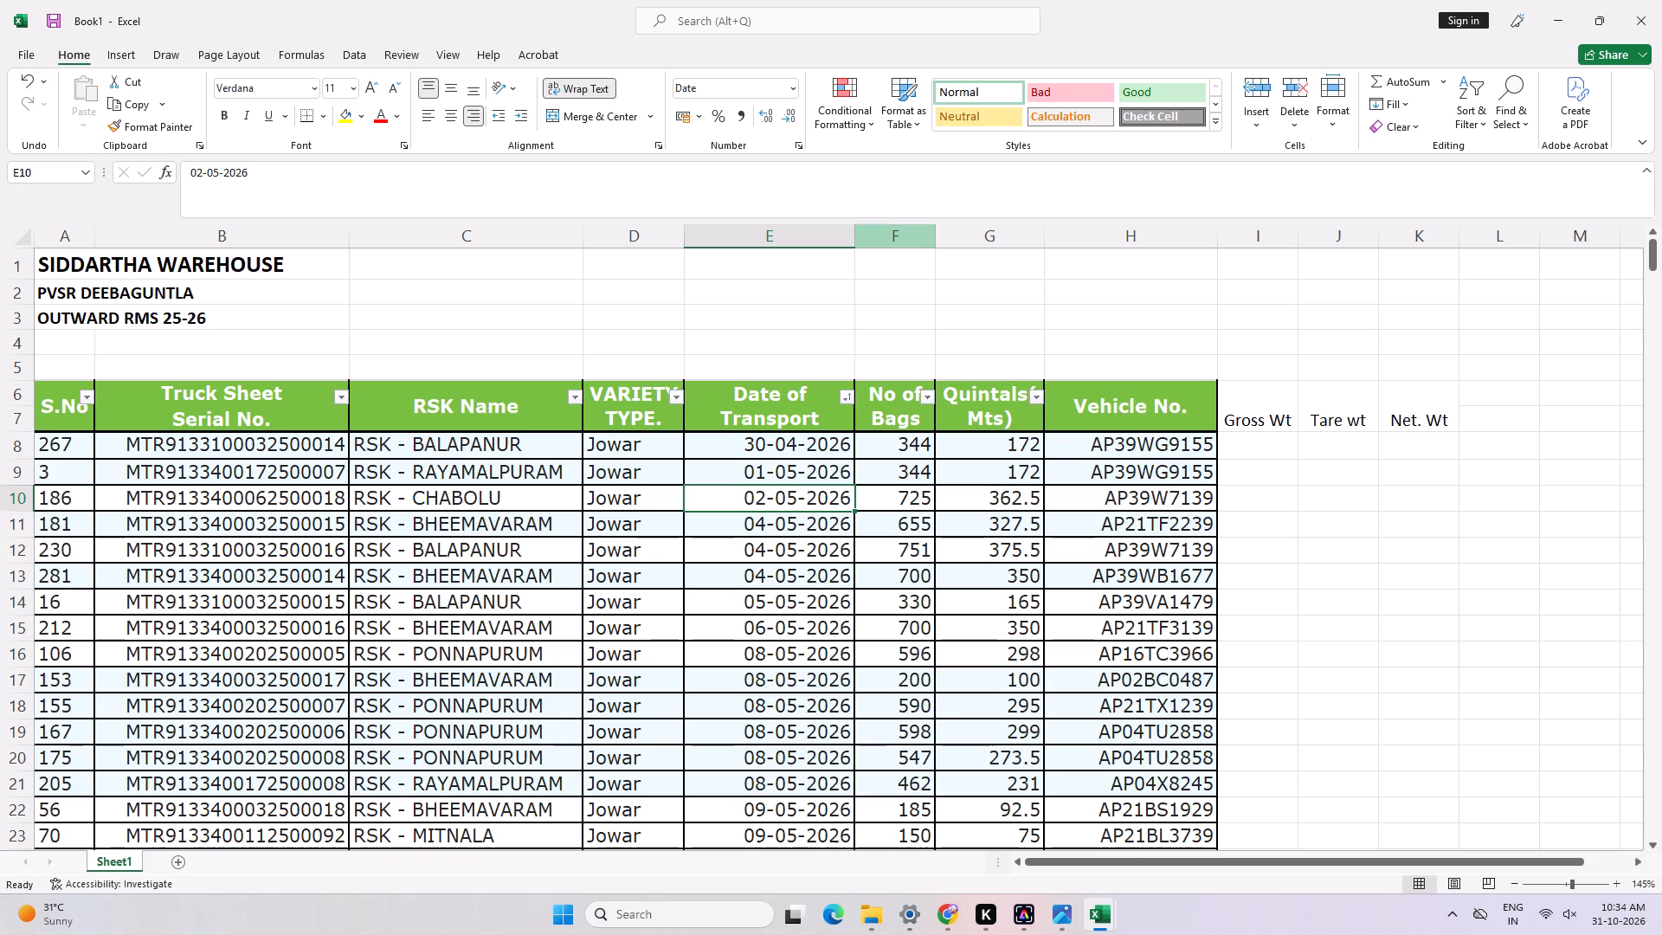
Copy the Vehicle No. header formatting onto the Gross Wt, Tare wt and Net. Wt headers with Format Painter.
click(1173, 421)
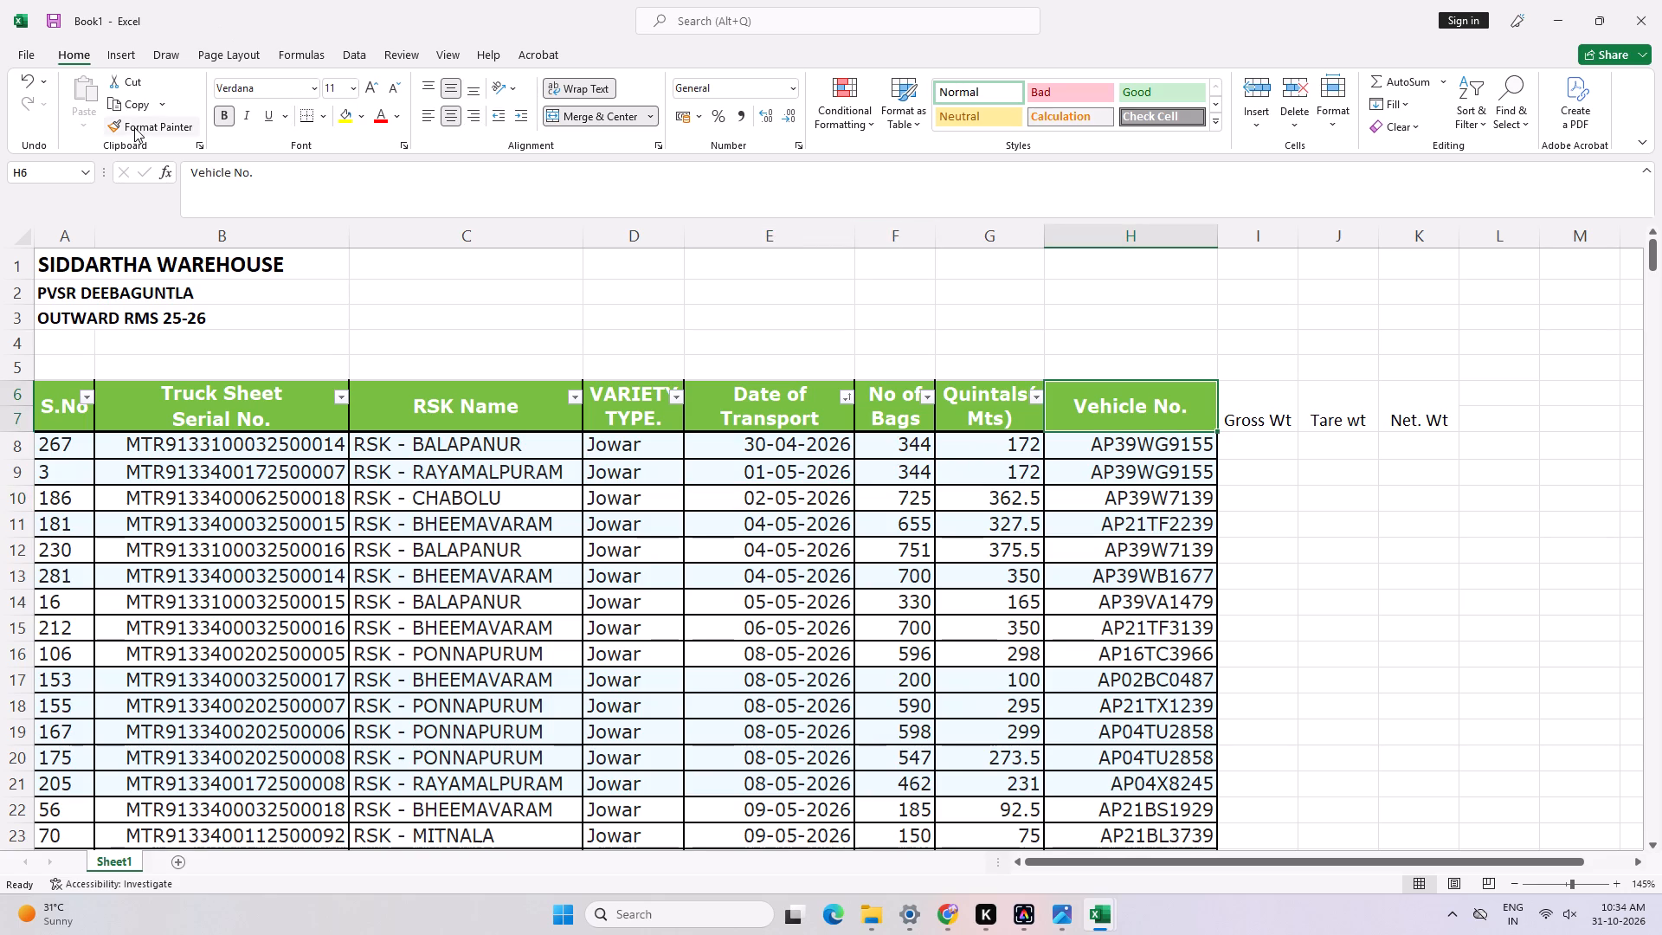
click(134, 127)
drag(1236, 402, 1418, 428)
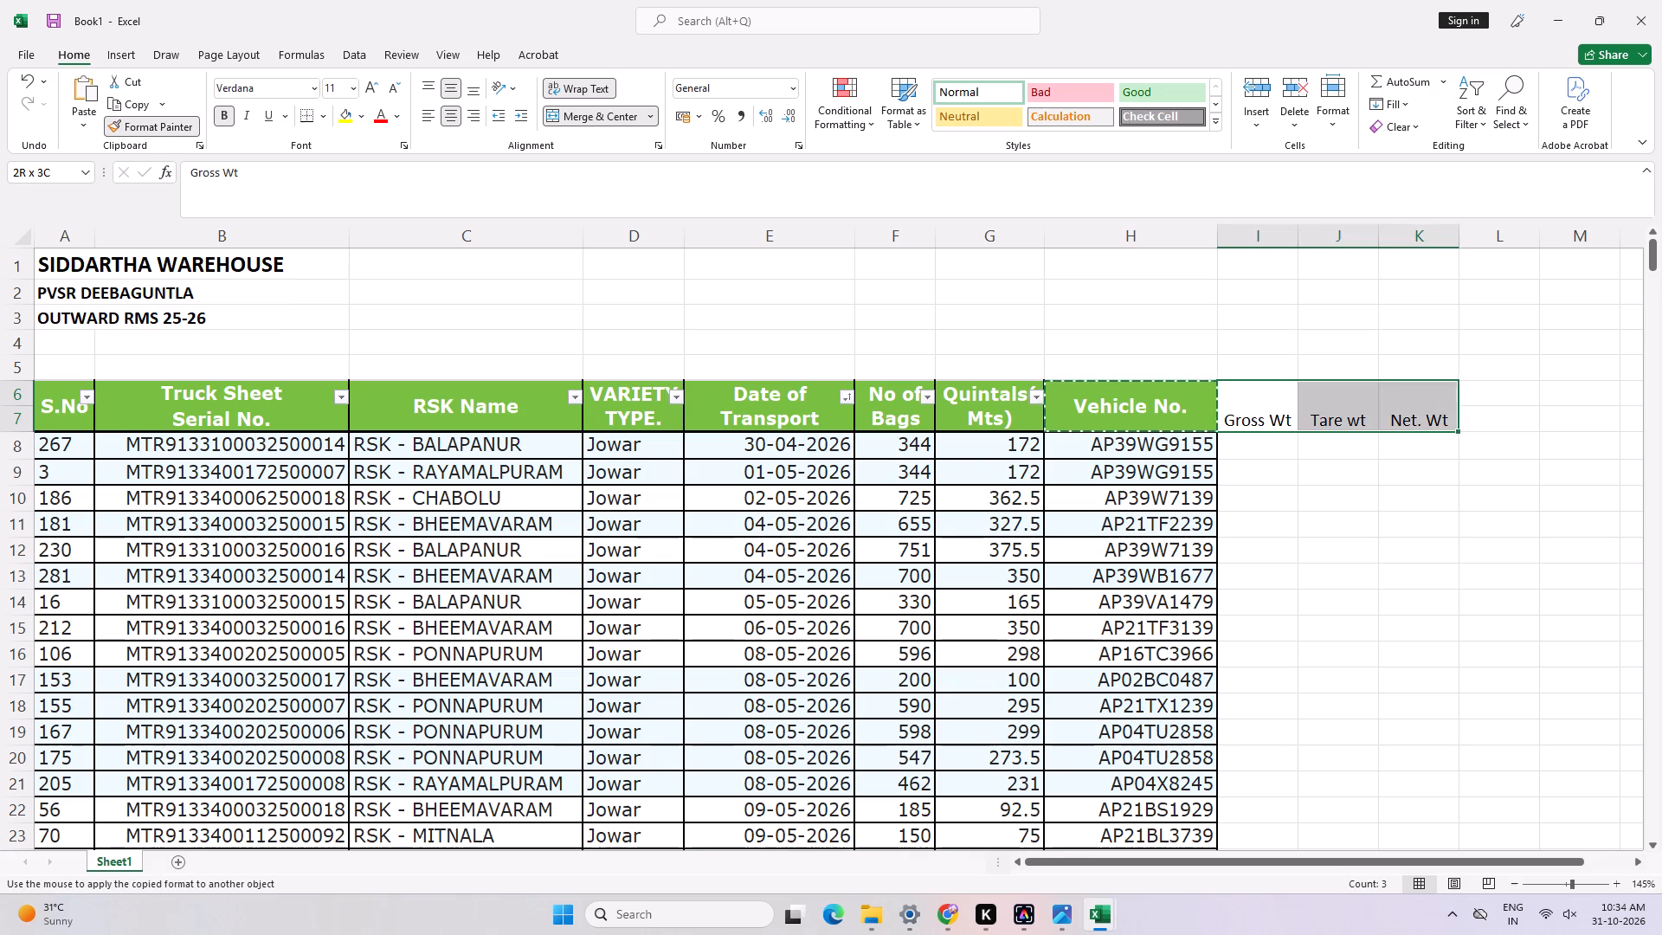
drag(1418, 428, 1422, 428)
click(1324, 509)
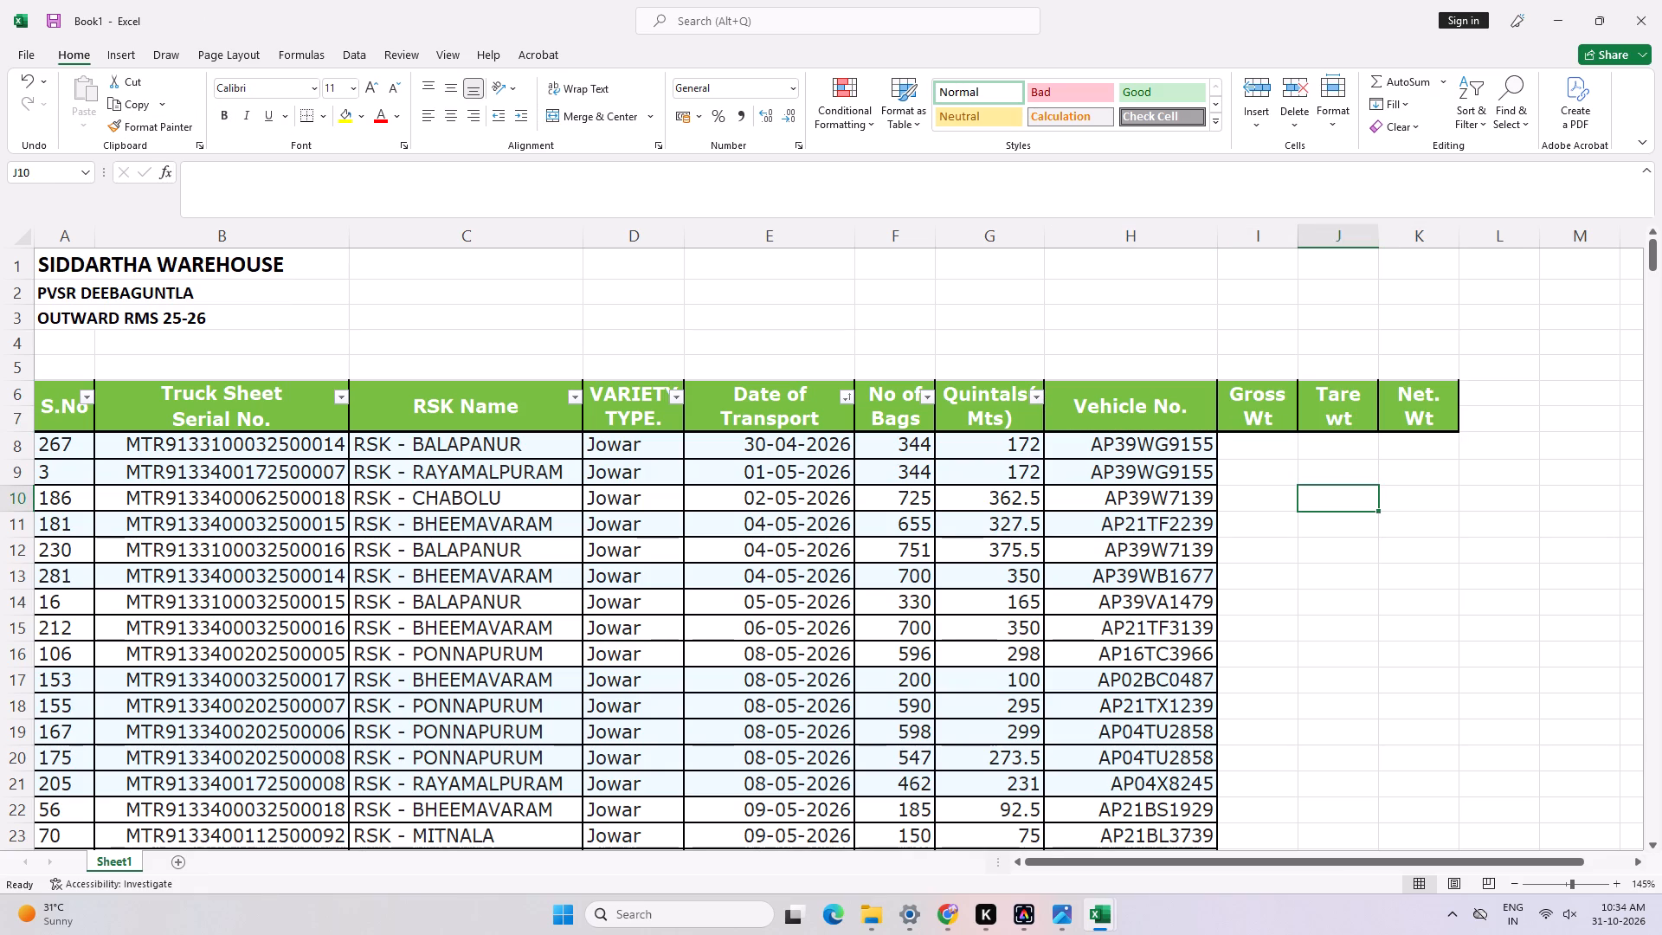
Widen columns I, J and K so the Gross Wt, Tare wt and Net. Wt headers each fit on one line.
drag(1303, 238, 1326, 240)
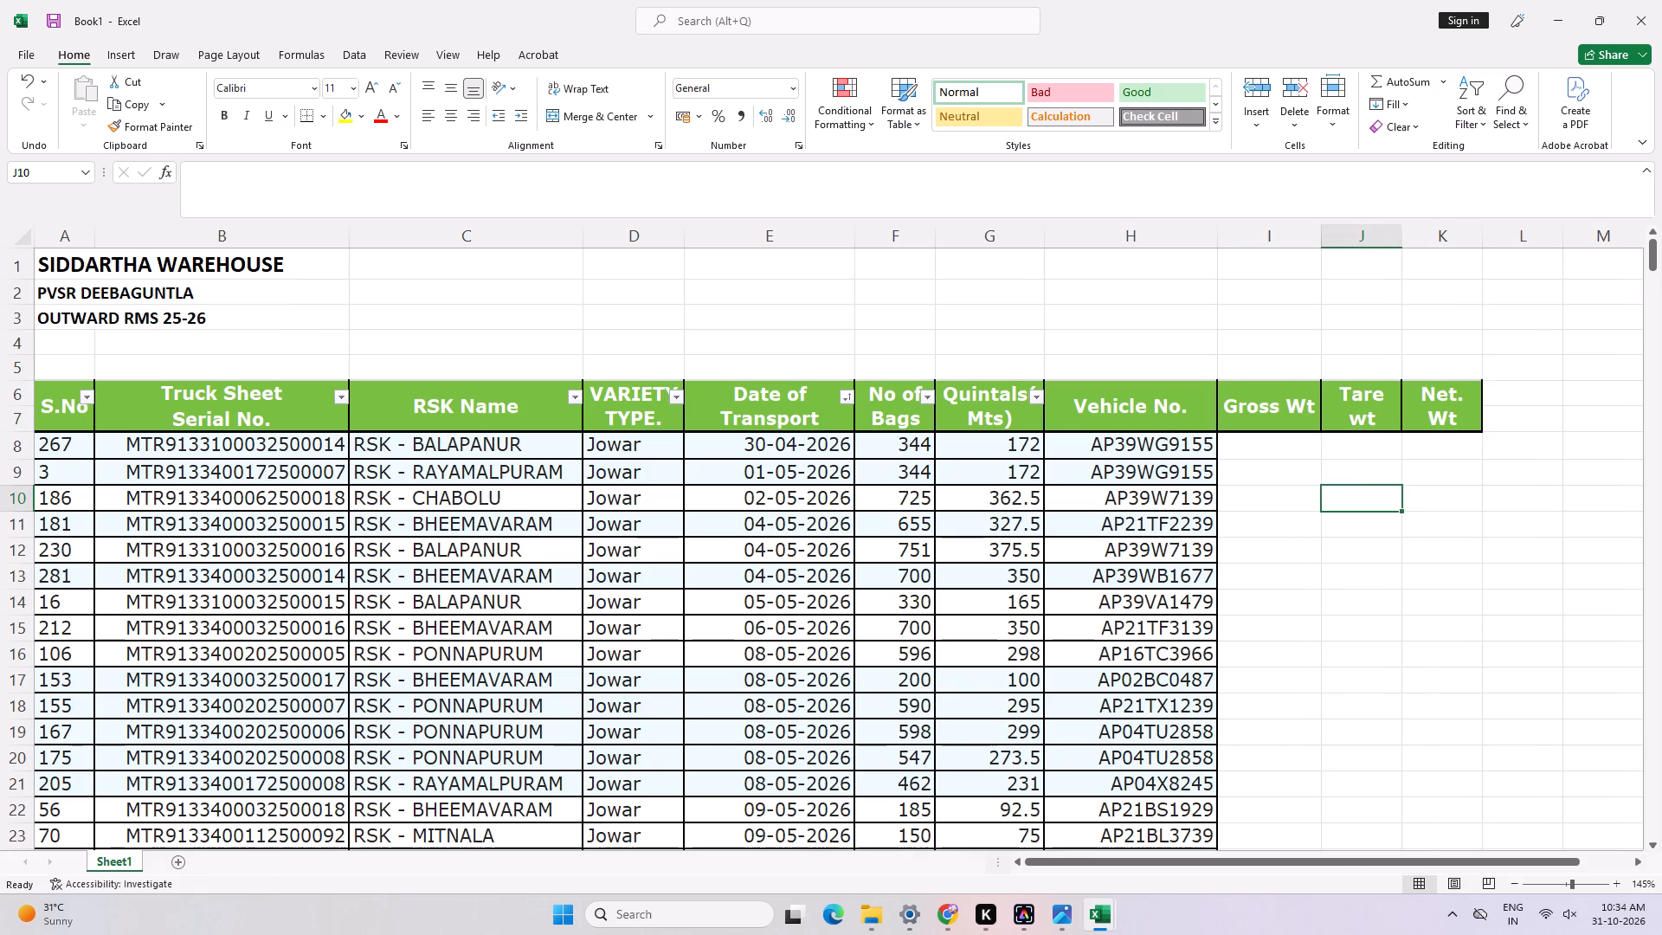
drag(1400, 241, 1423, 242)
drag(1509, 235, 1540, 242)
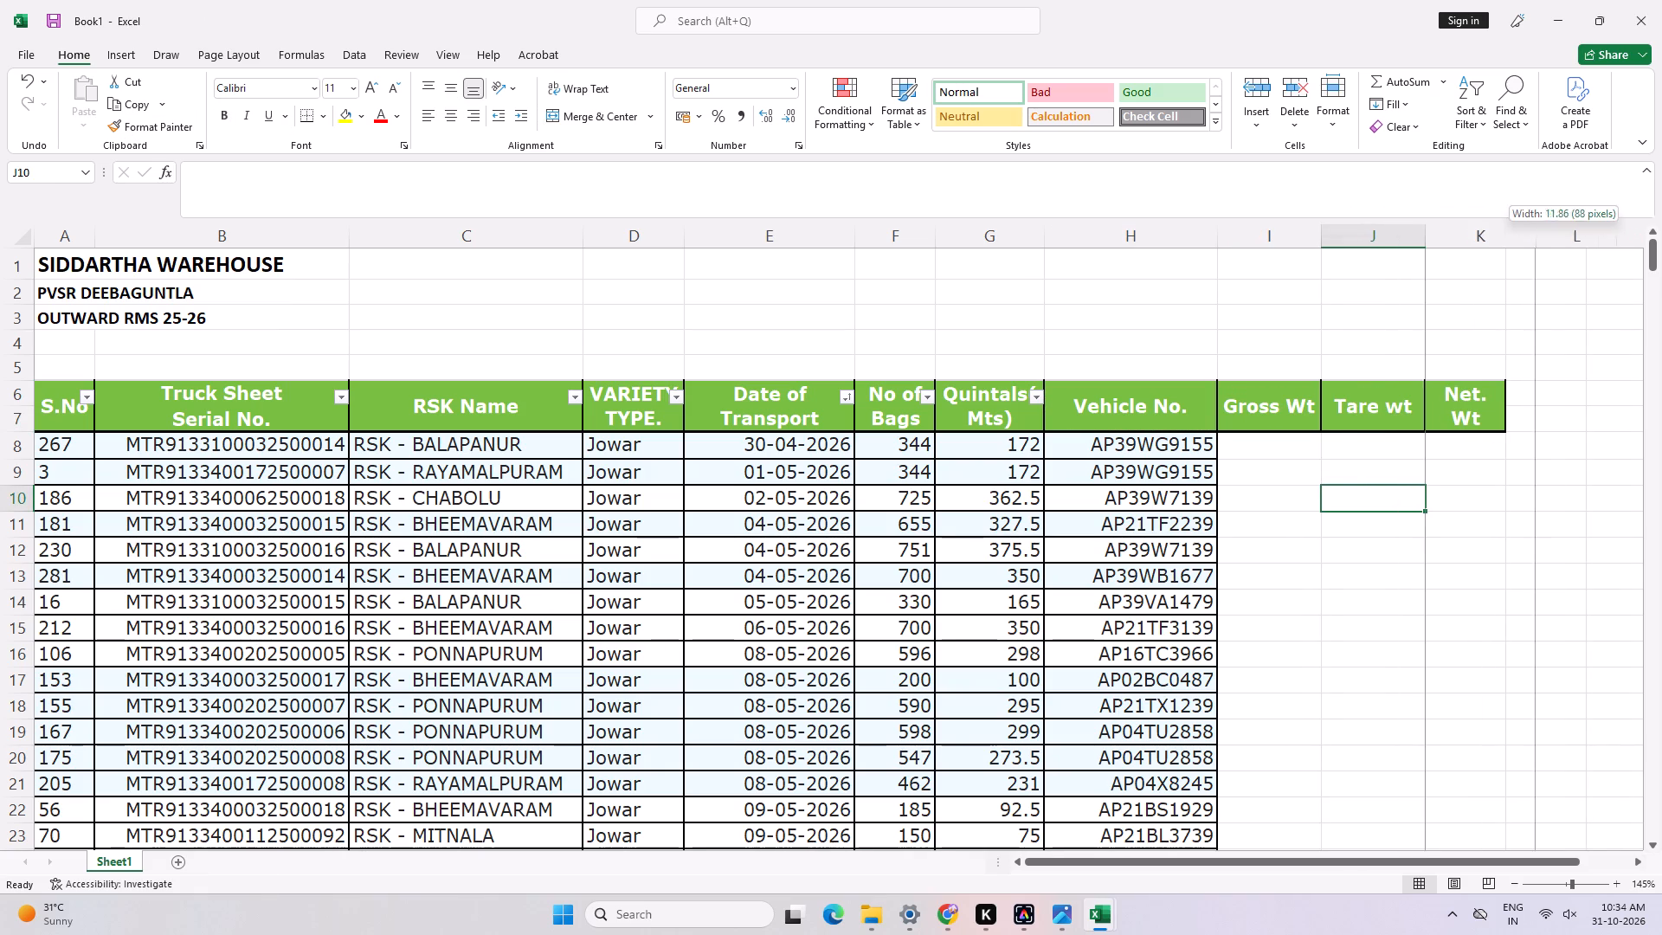
drag(1540, 242, 1541, 242)
click(1271, 467)
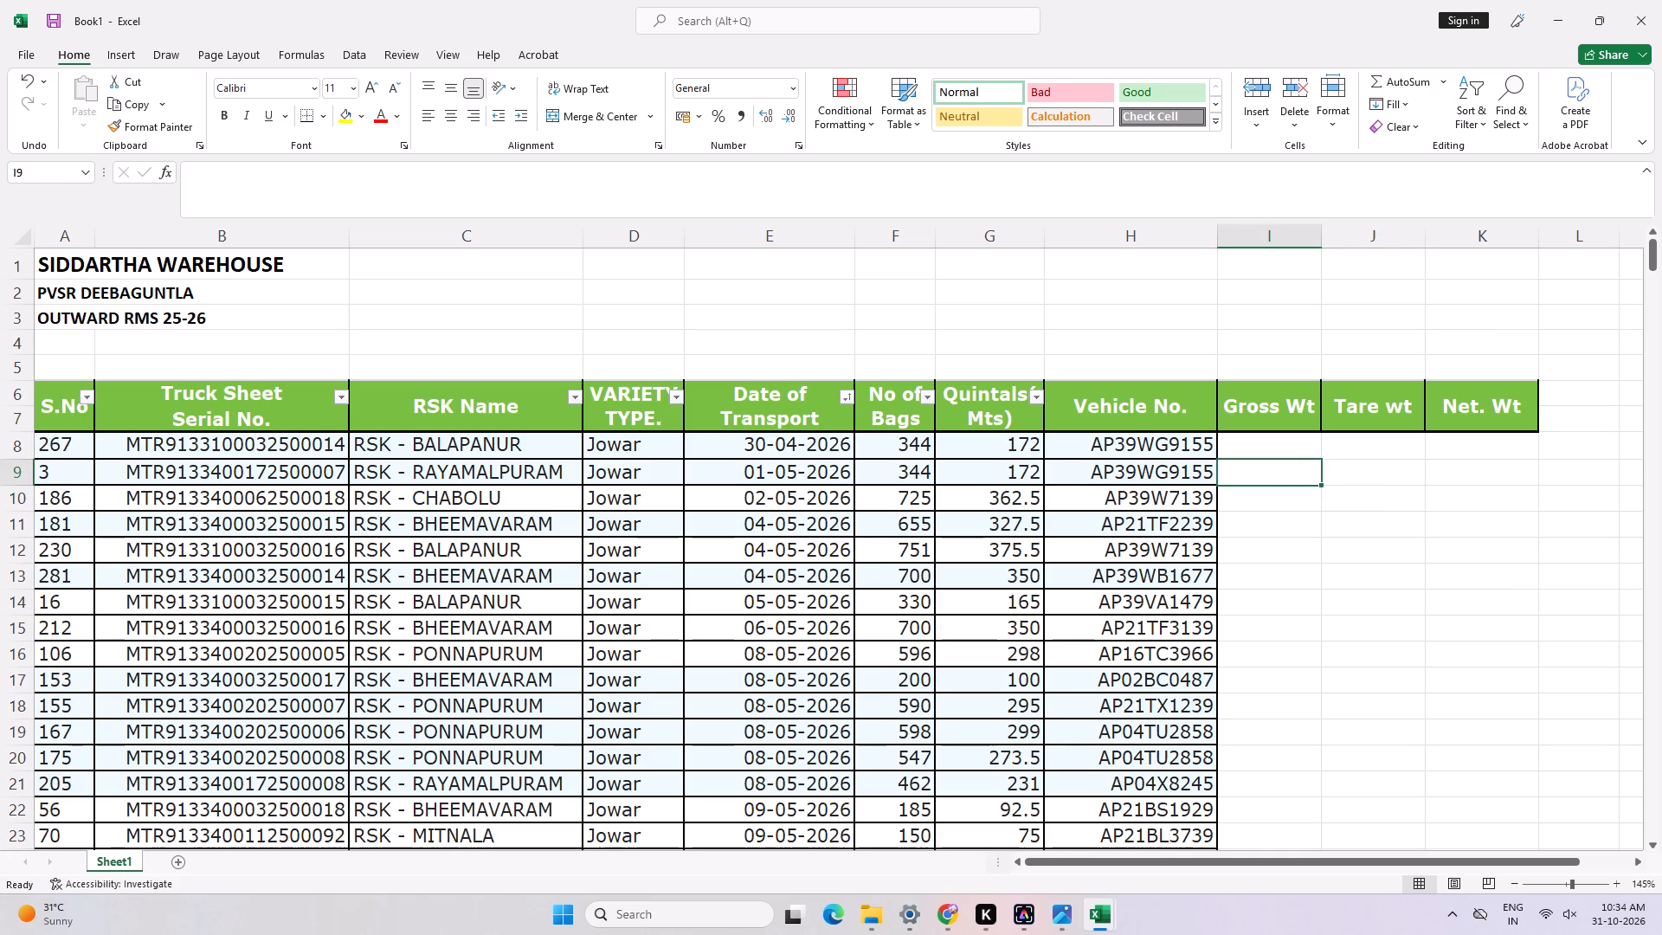
click(349, 491)
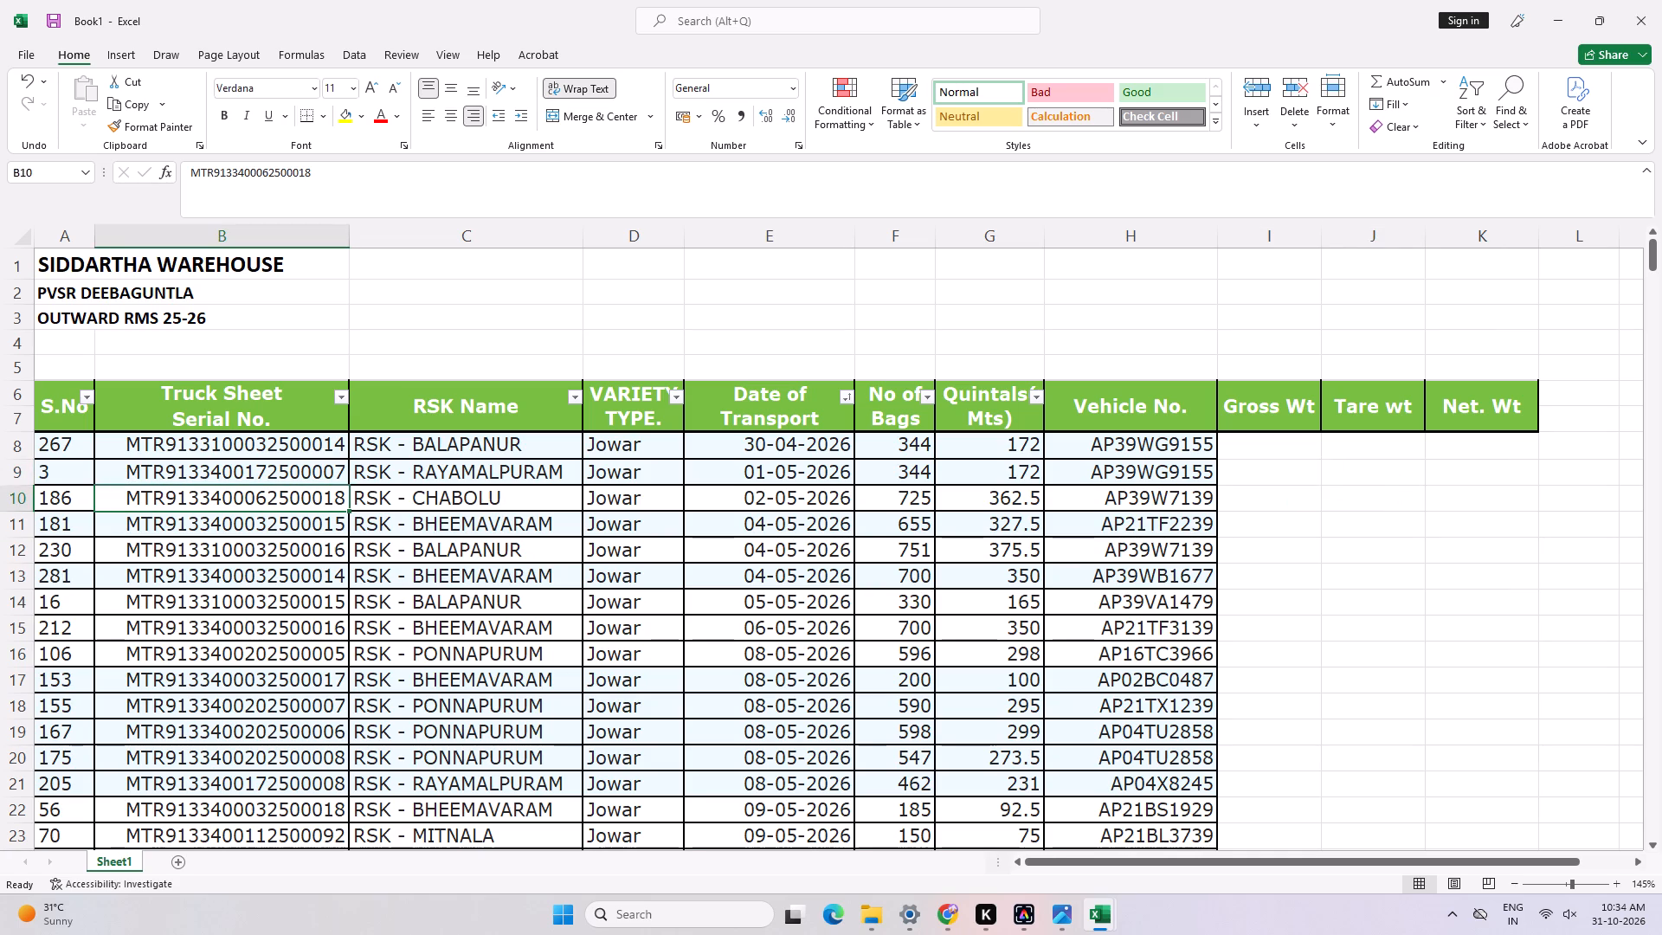
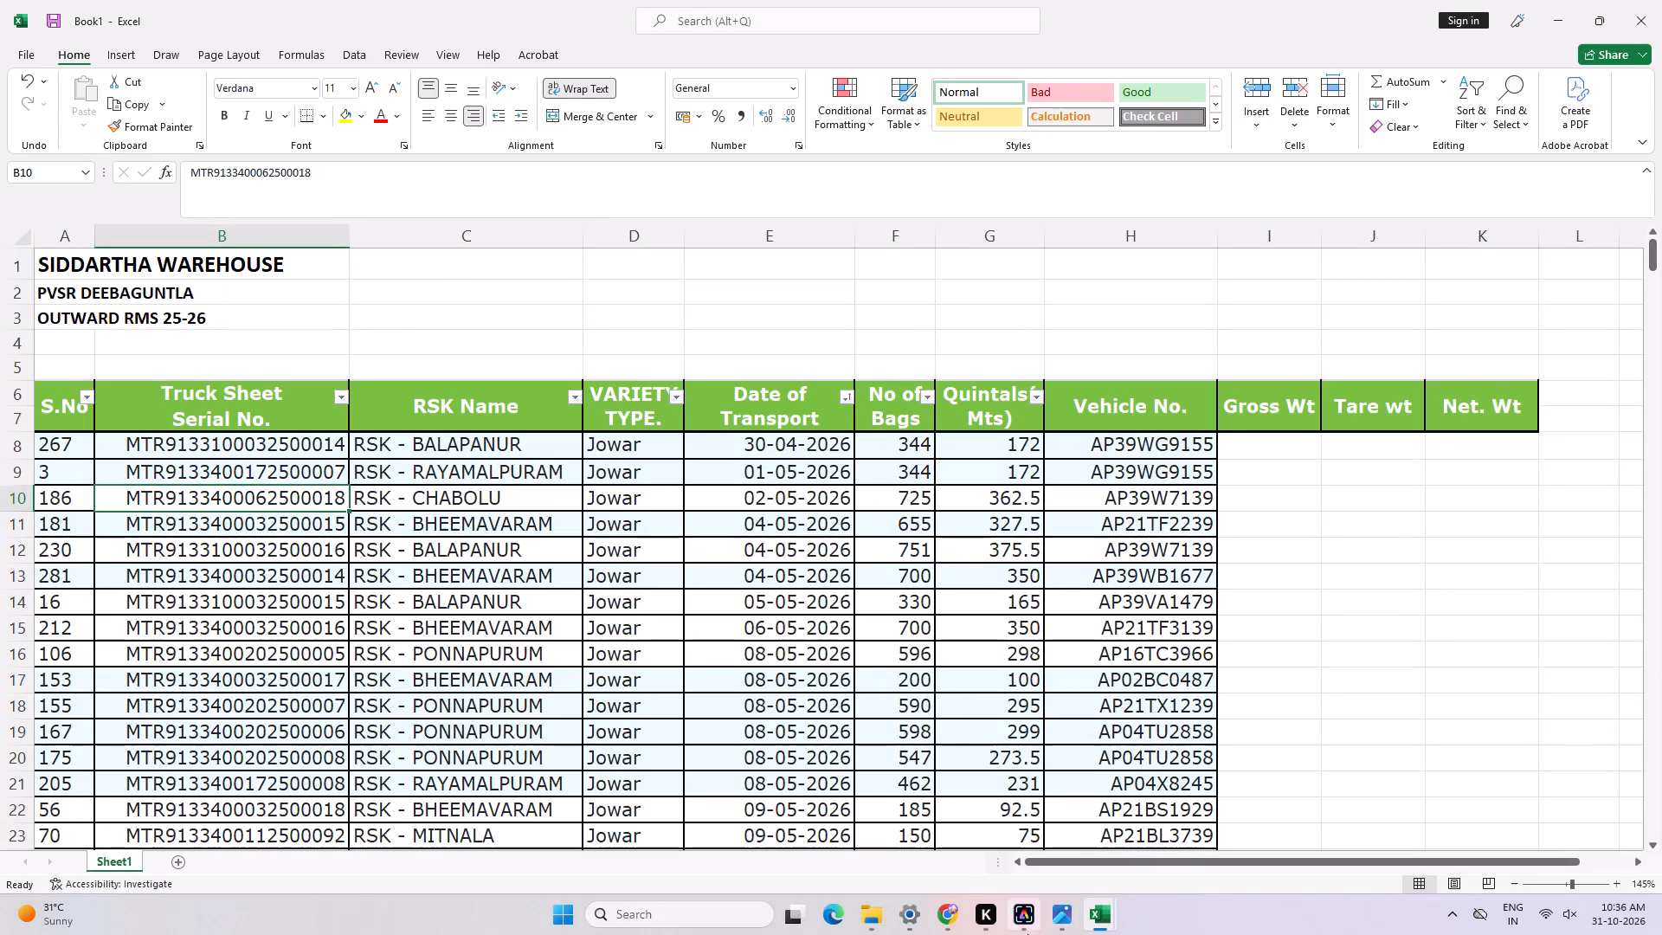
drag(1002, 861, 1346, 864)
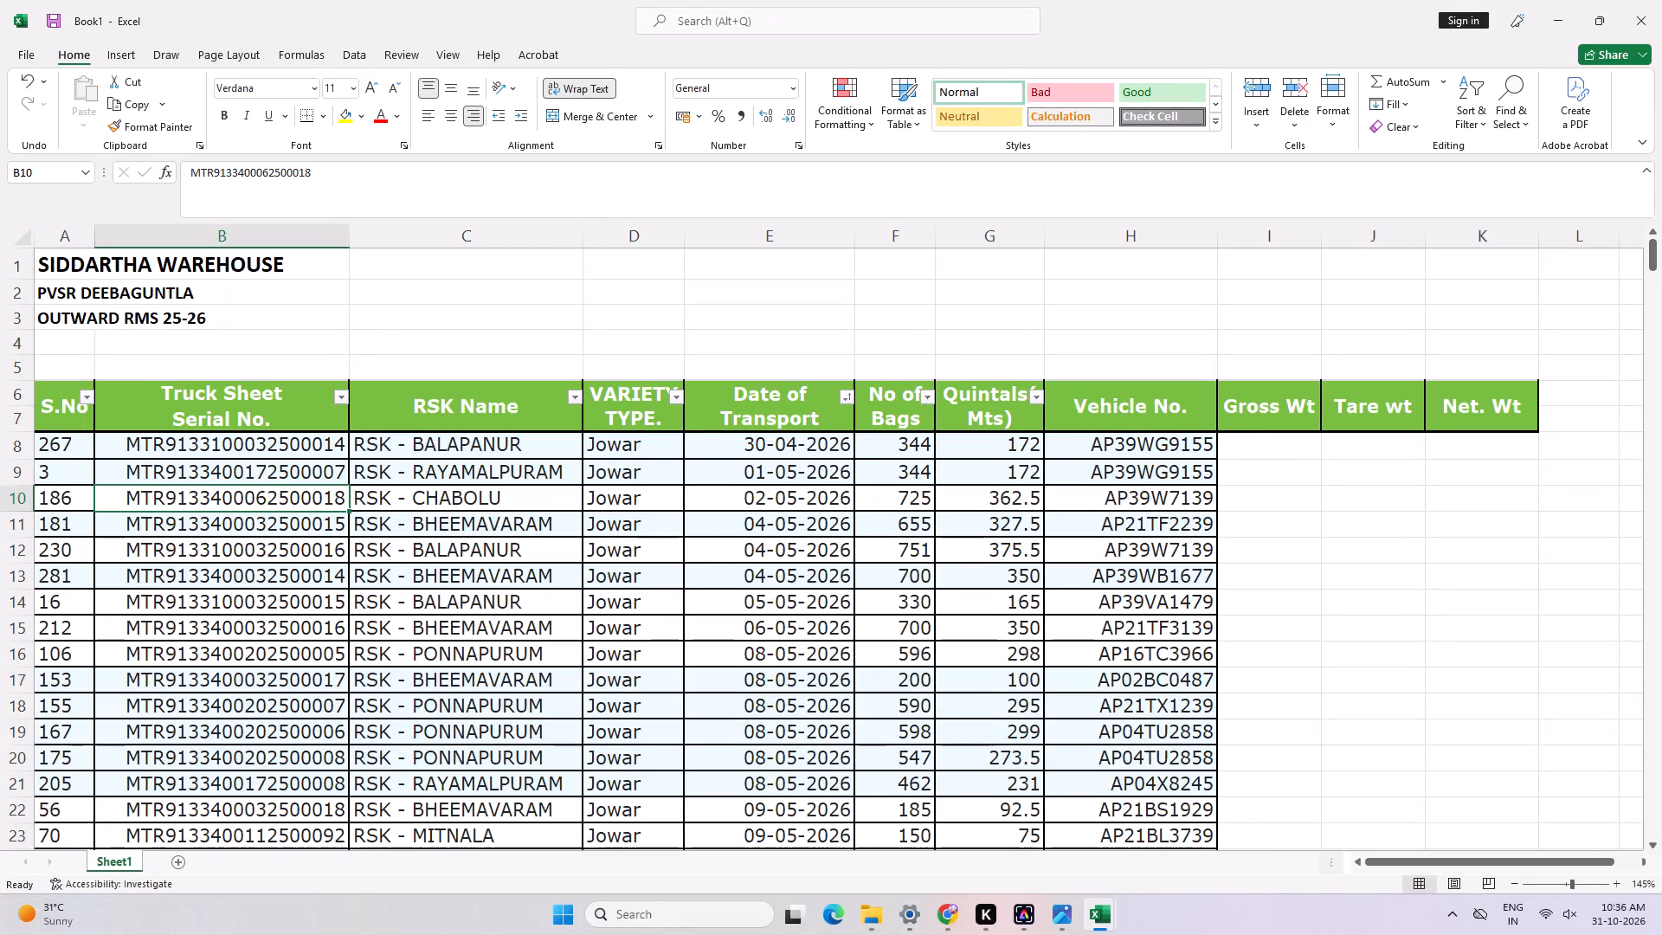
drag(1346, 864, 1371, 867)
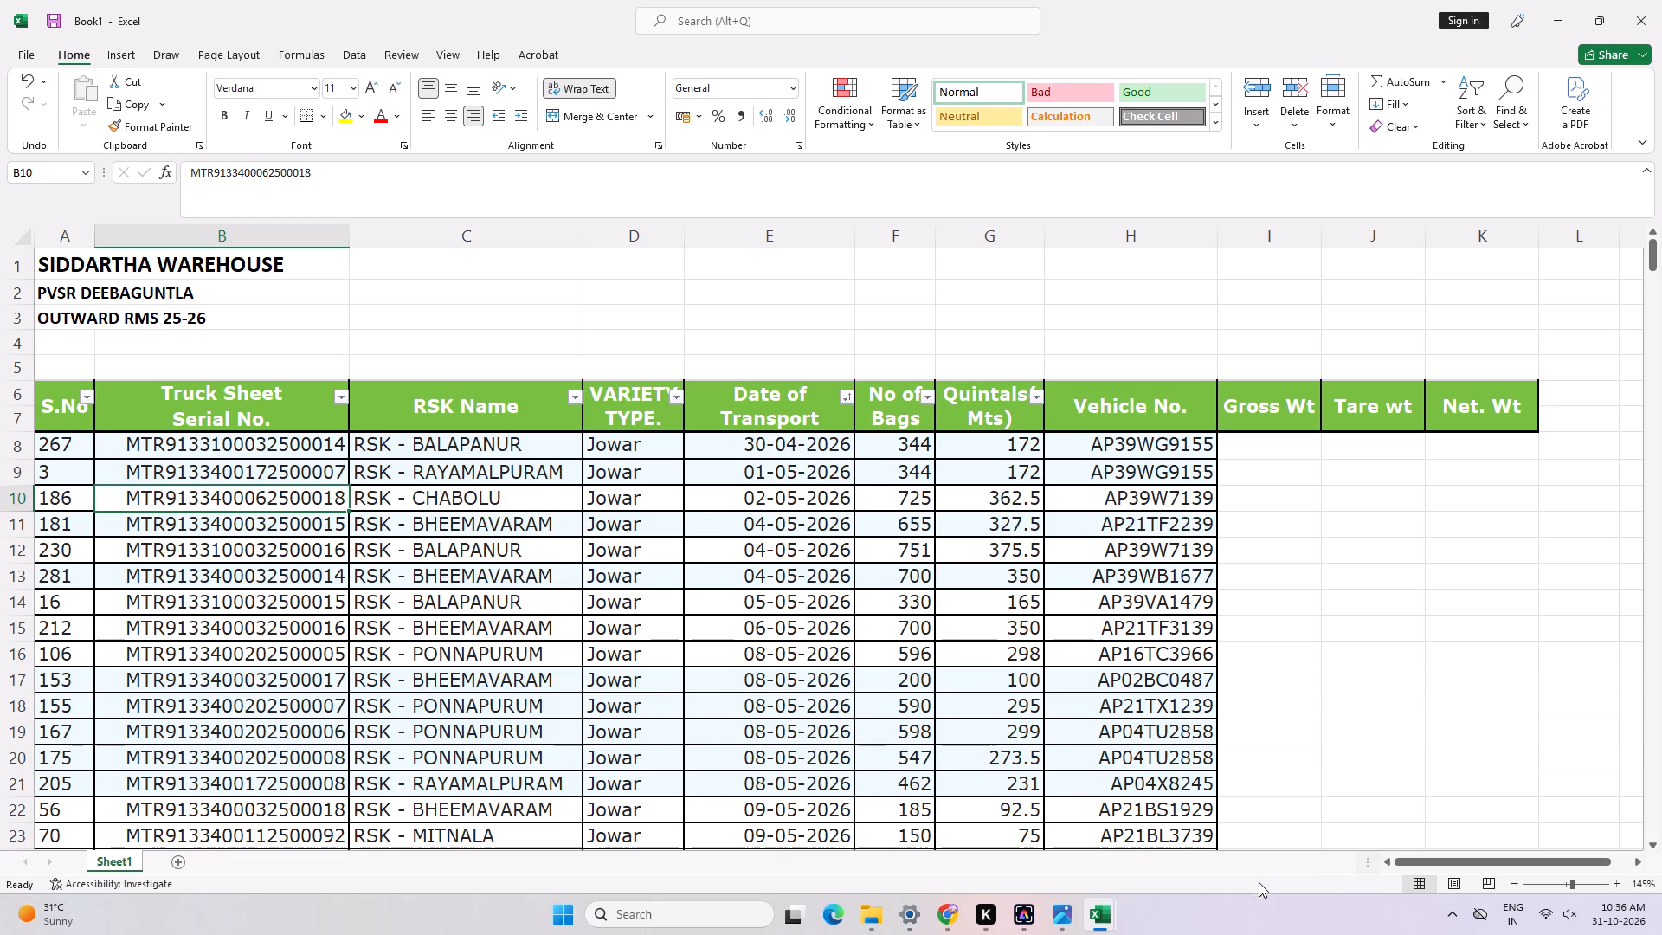
Close the background image windows in Adobe Express Photos and Photos and return to the Excel workbook.
click(1020, 921)
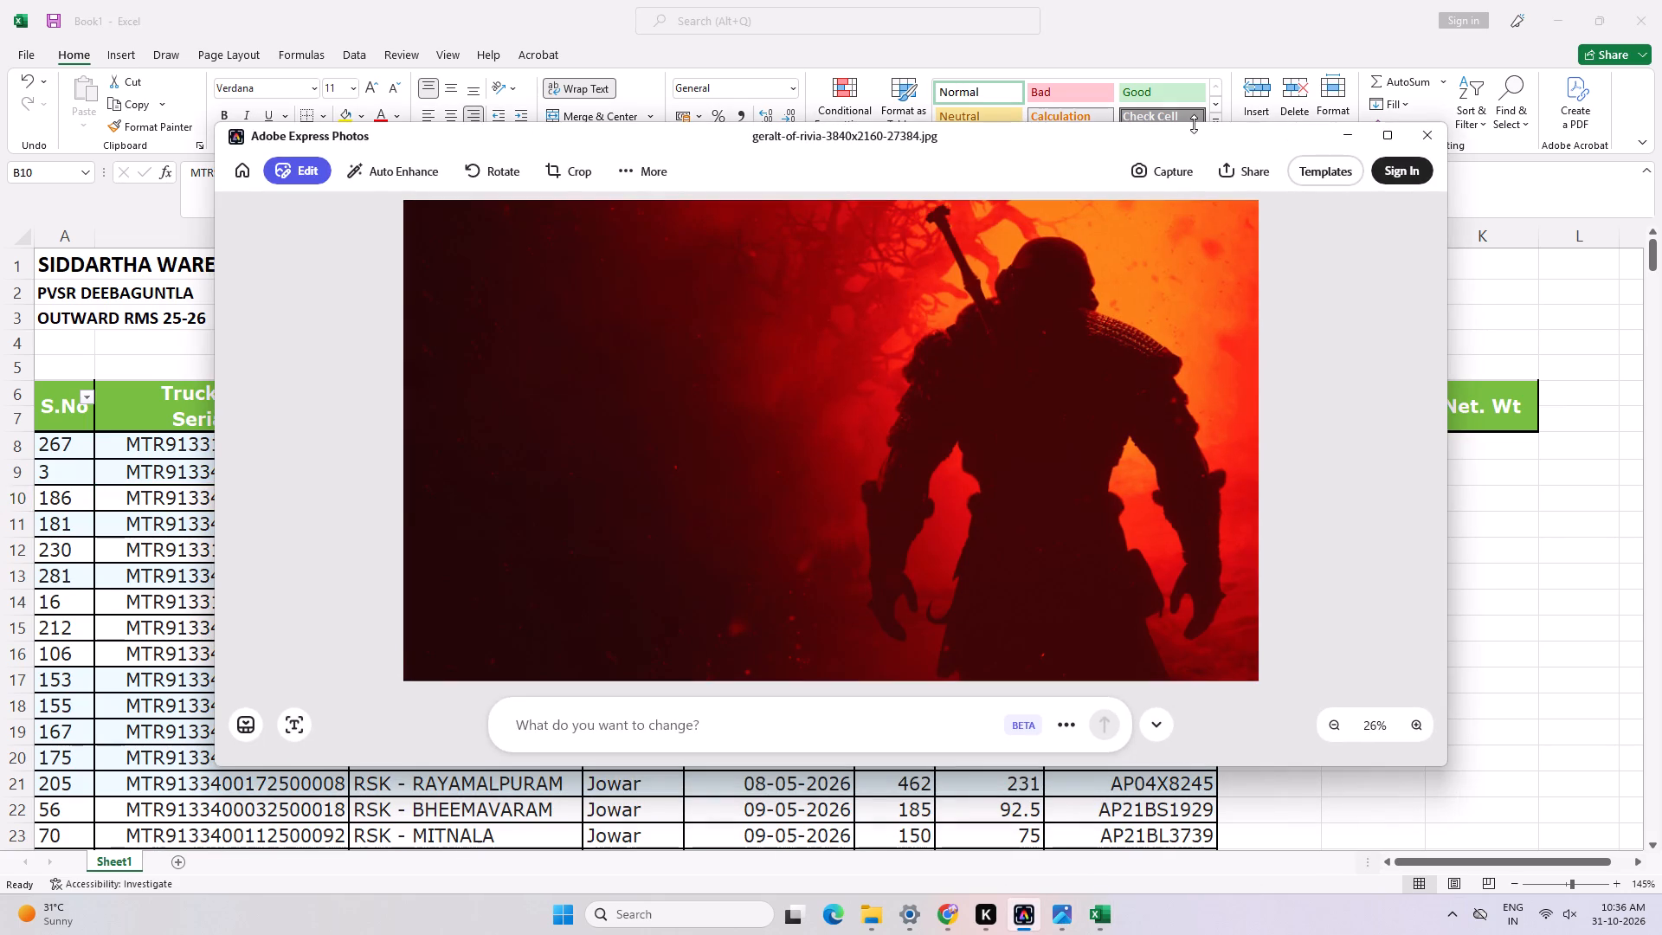
click(1433, 145)
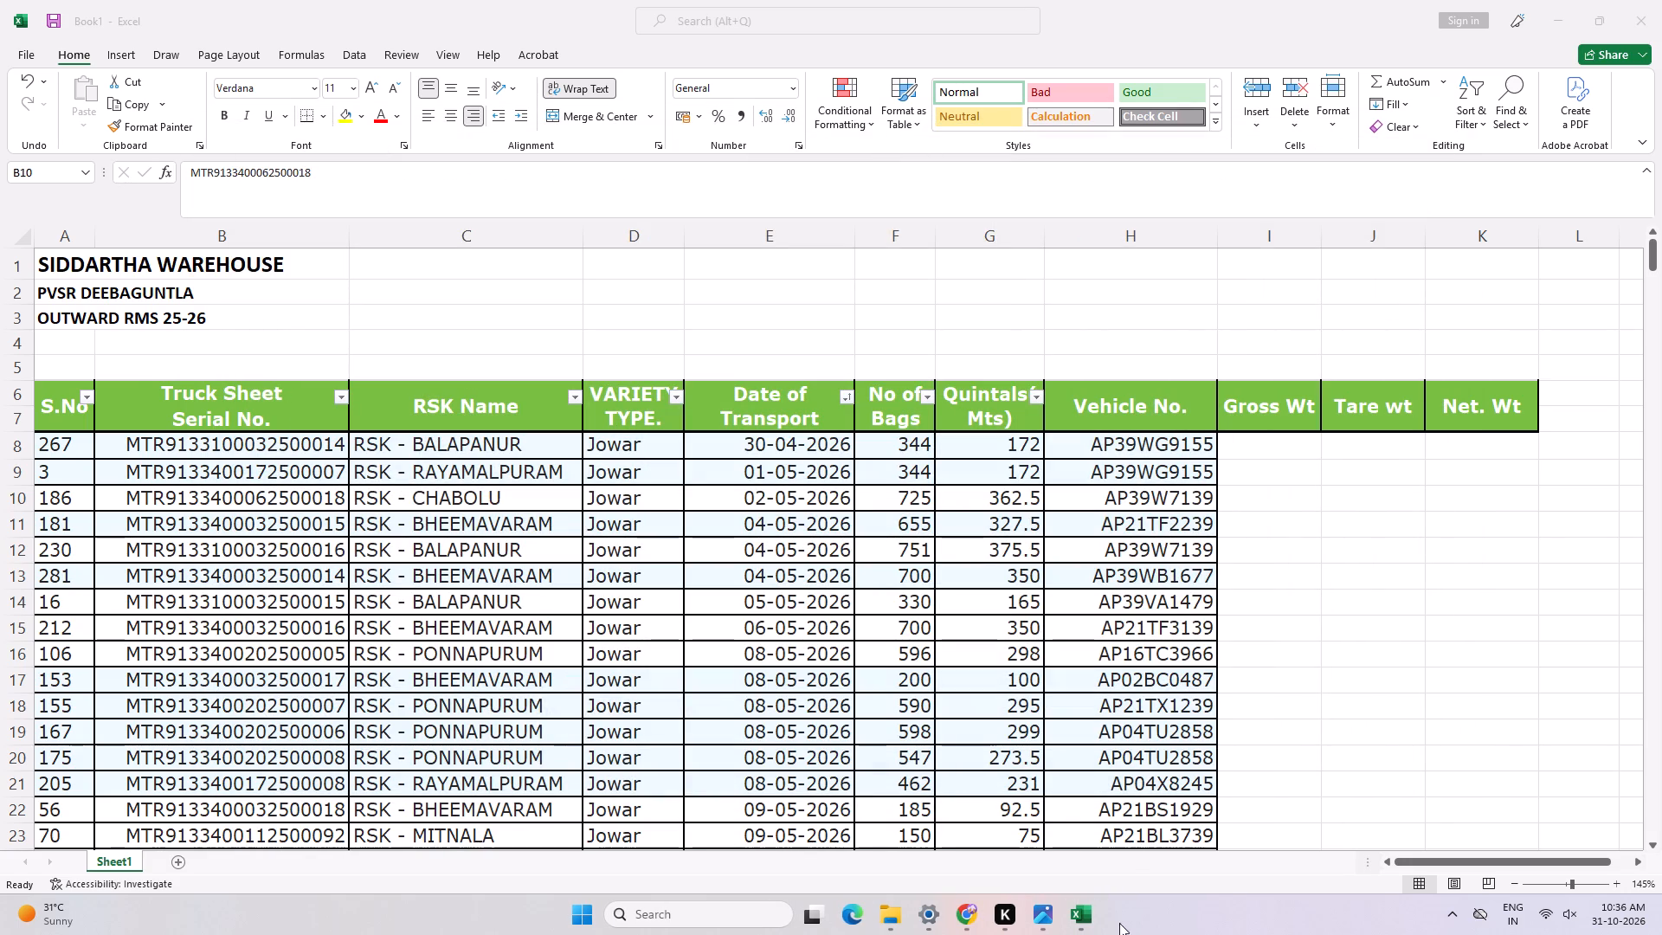
click(1034, 923)
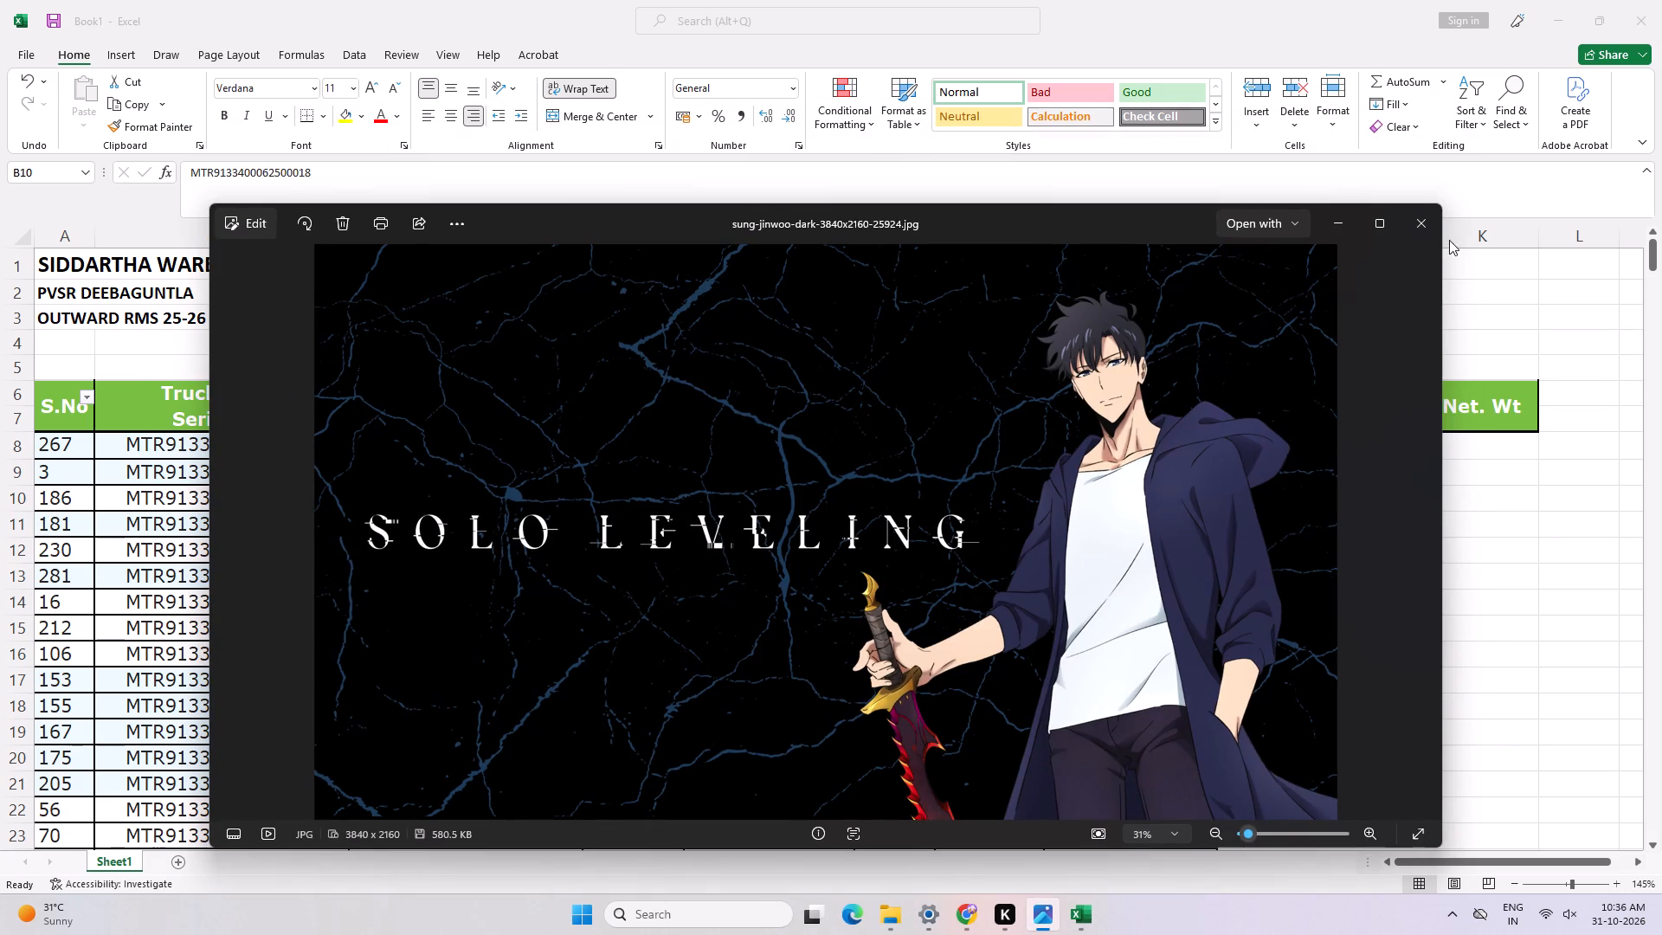
click(1427, 227)
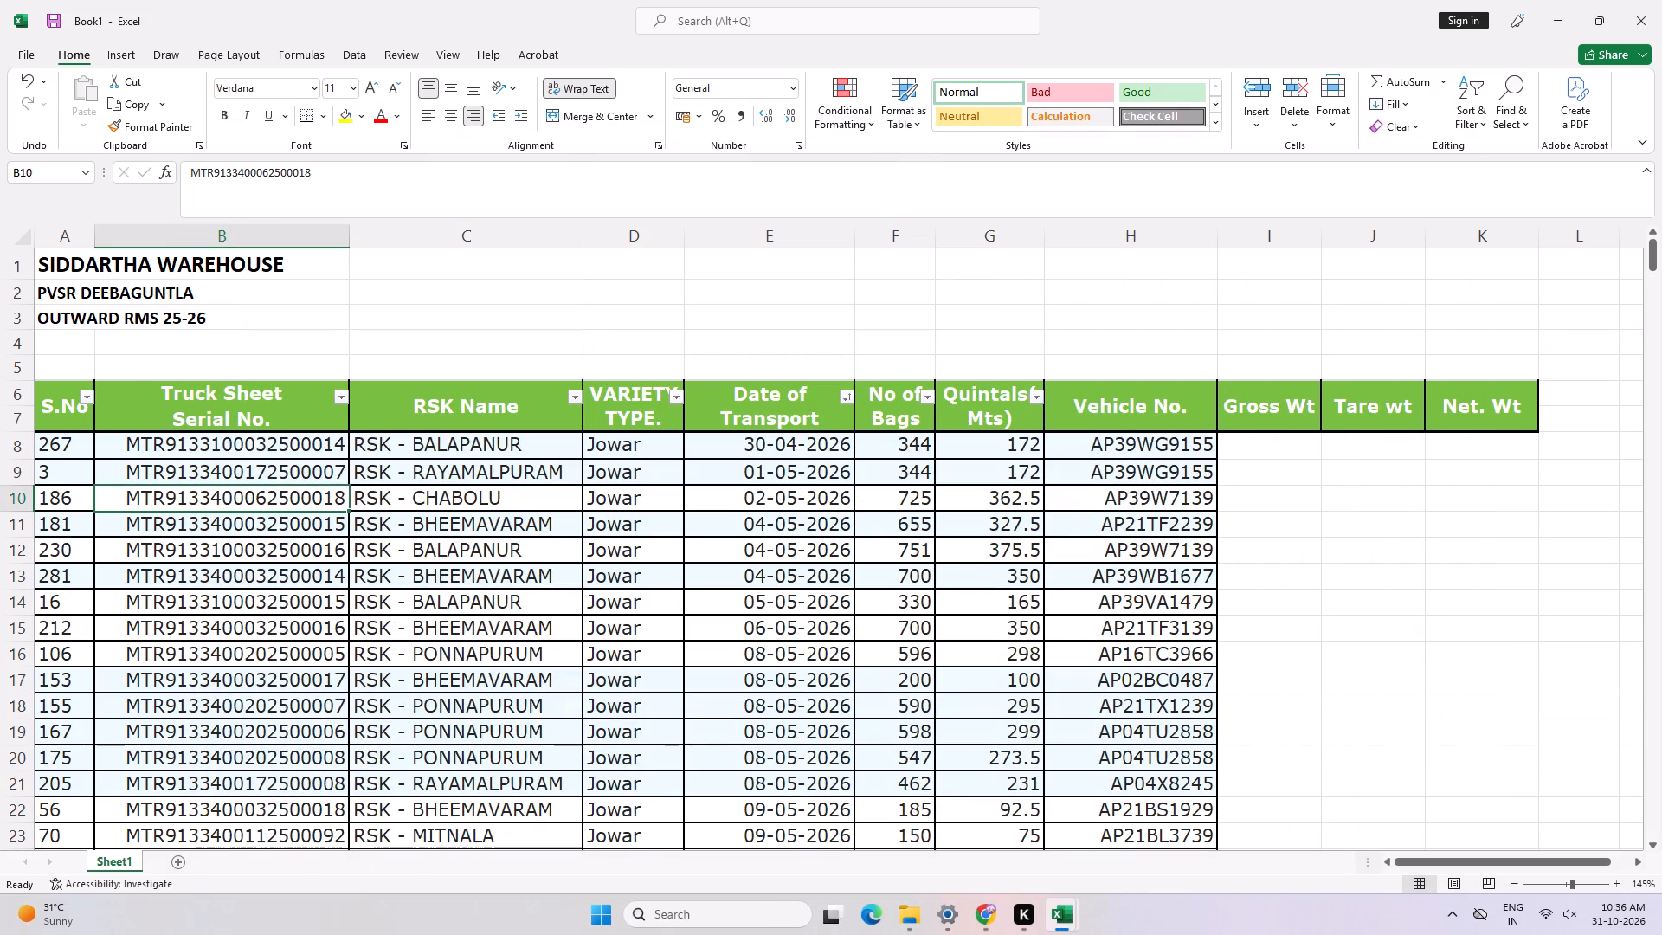
Autofit the width of column H to its Vehicle No. entries.
double_click(1221, 237)
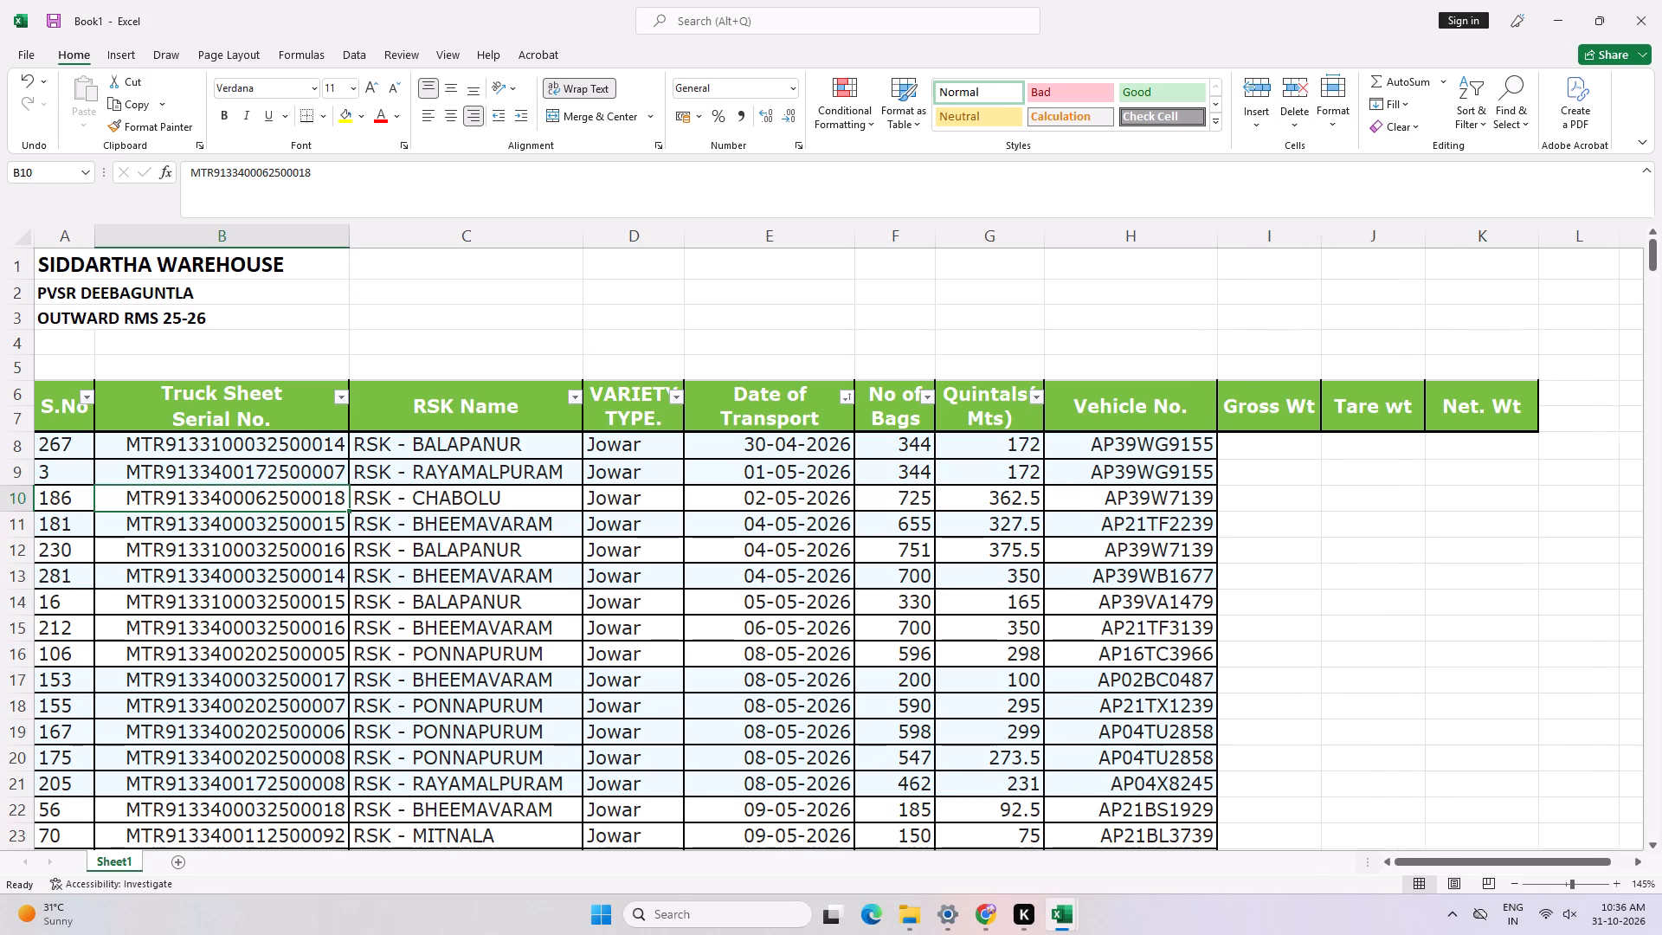
click(1272, 562)
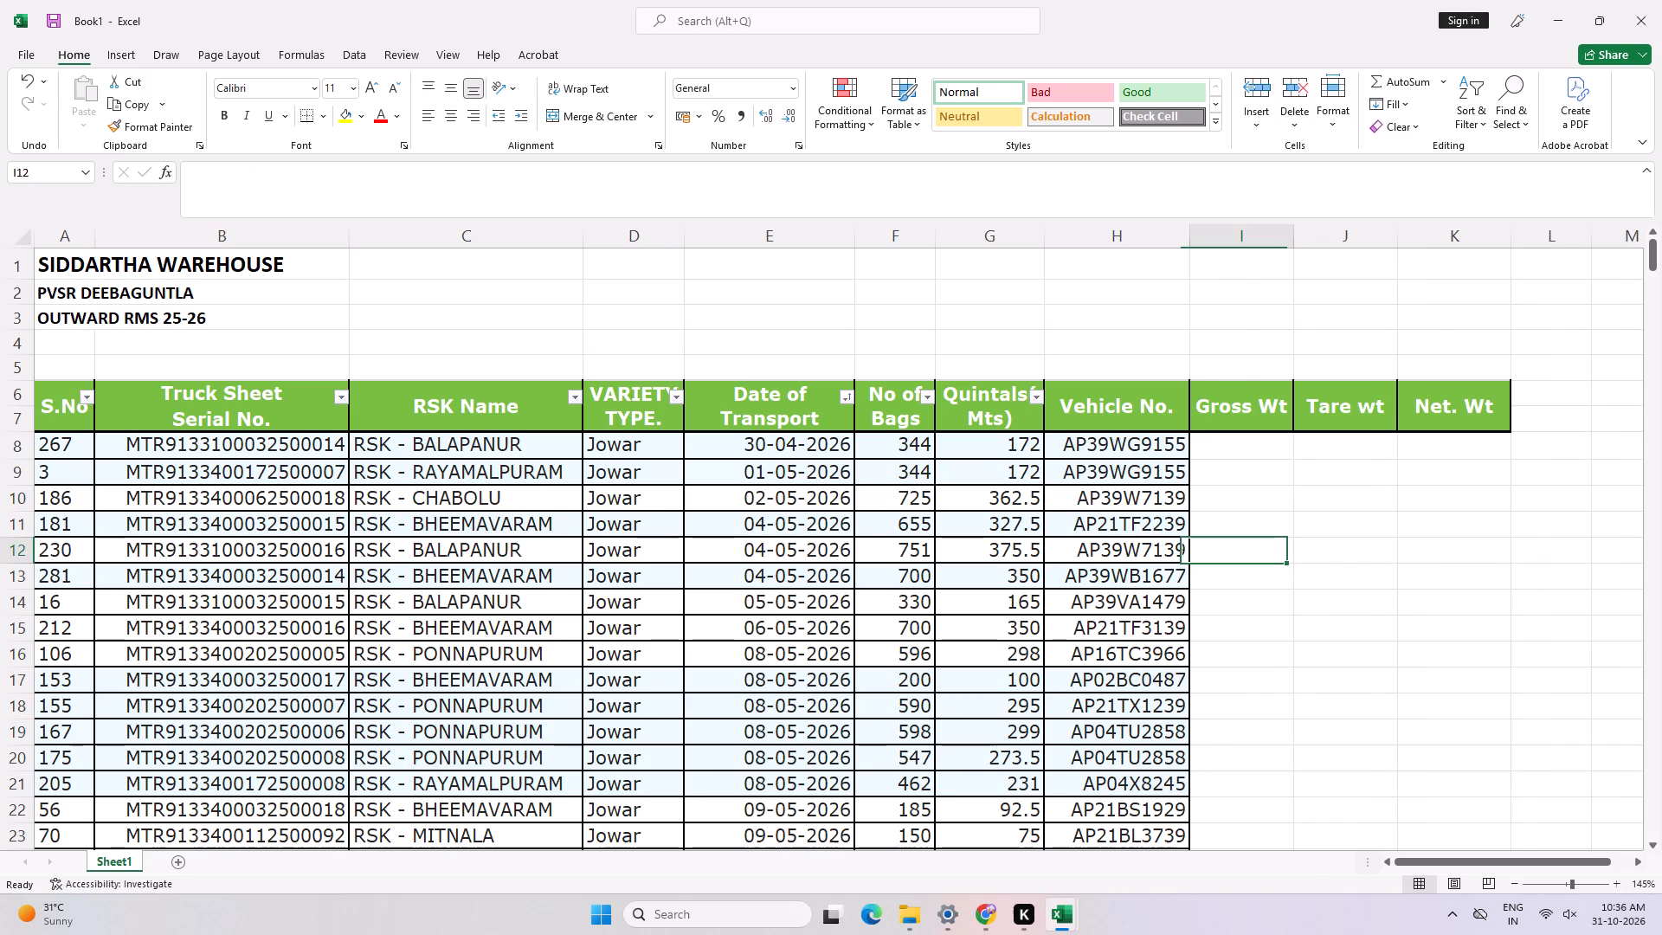
Autofit column E and narrow it so the Date of Transport header wraps onto two lines with the dates fitting closely.
double_click(862, 237)
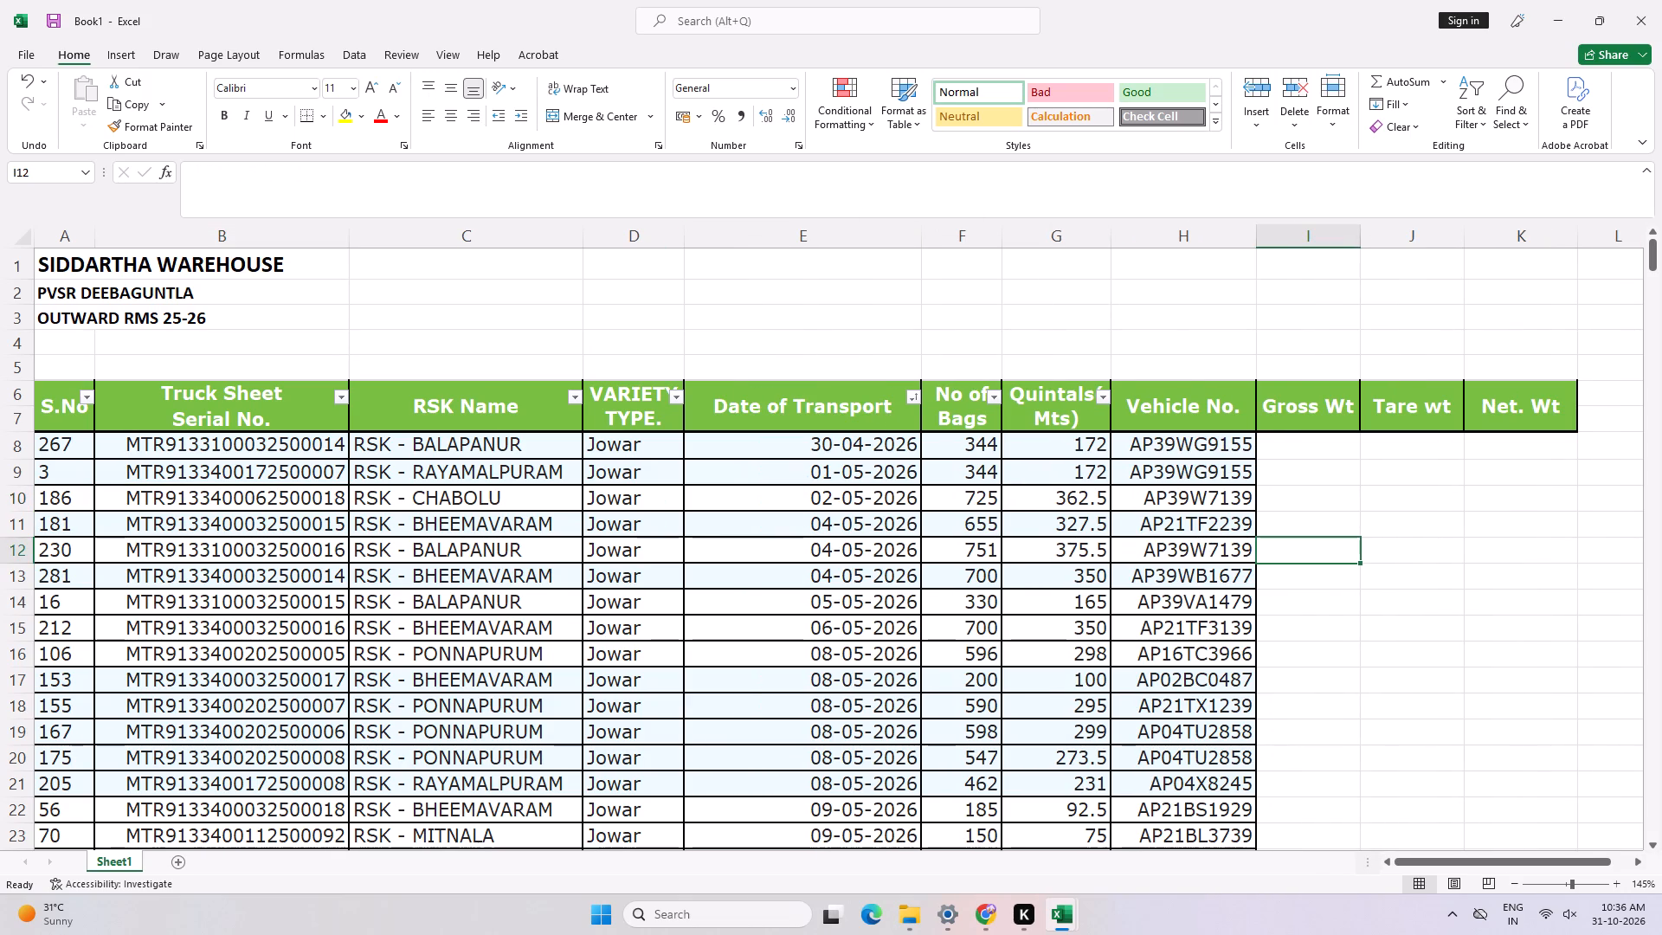
drag(922, 240, 864, 258)
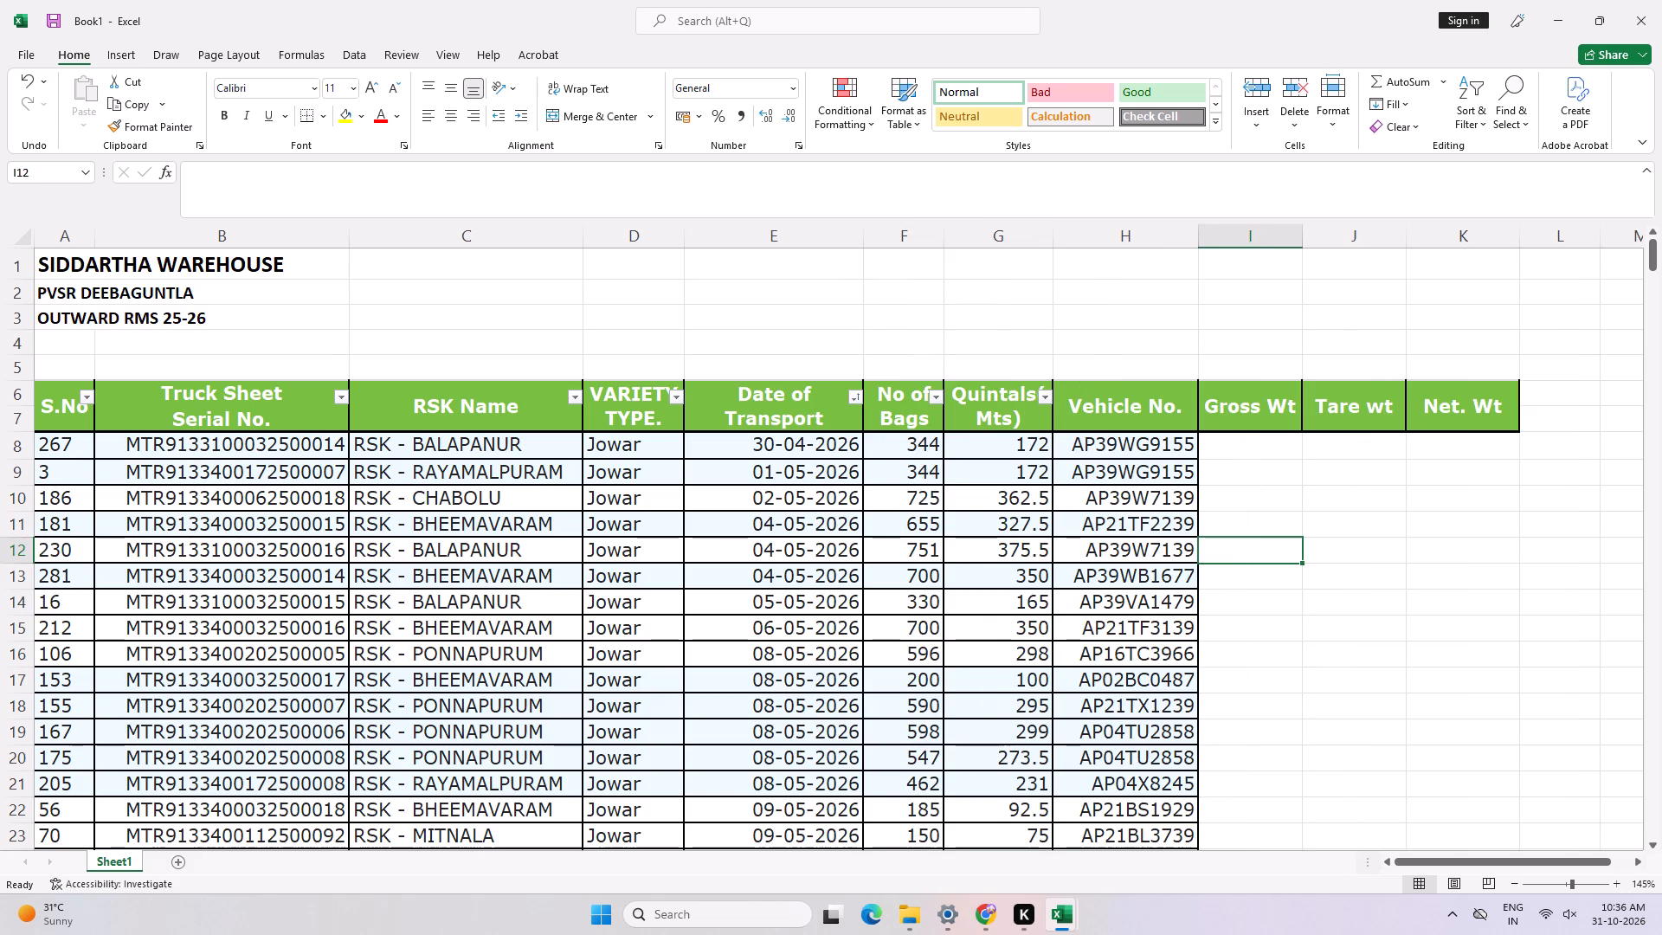
click(1507, 616)
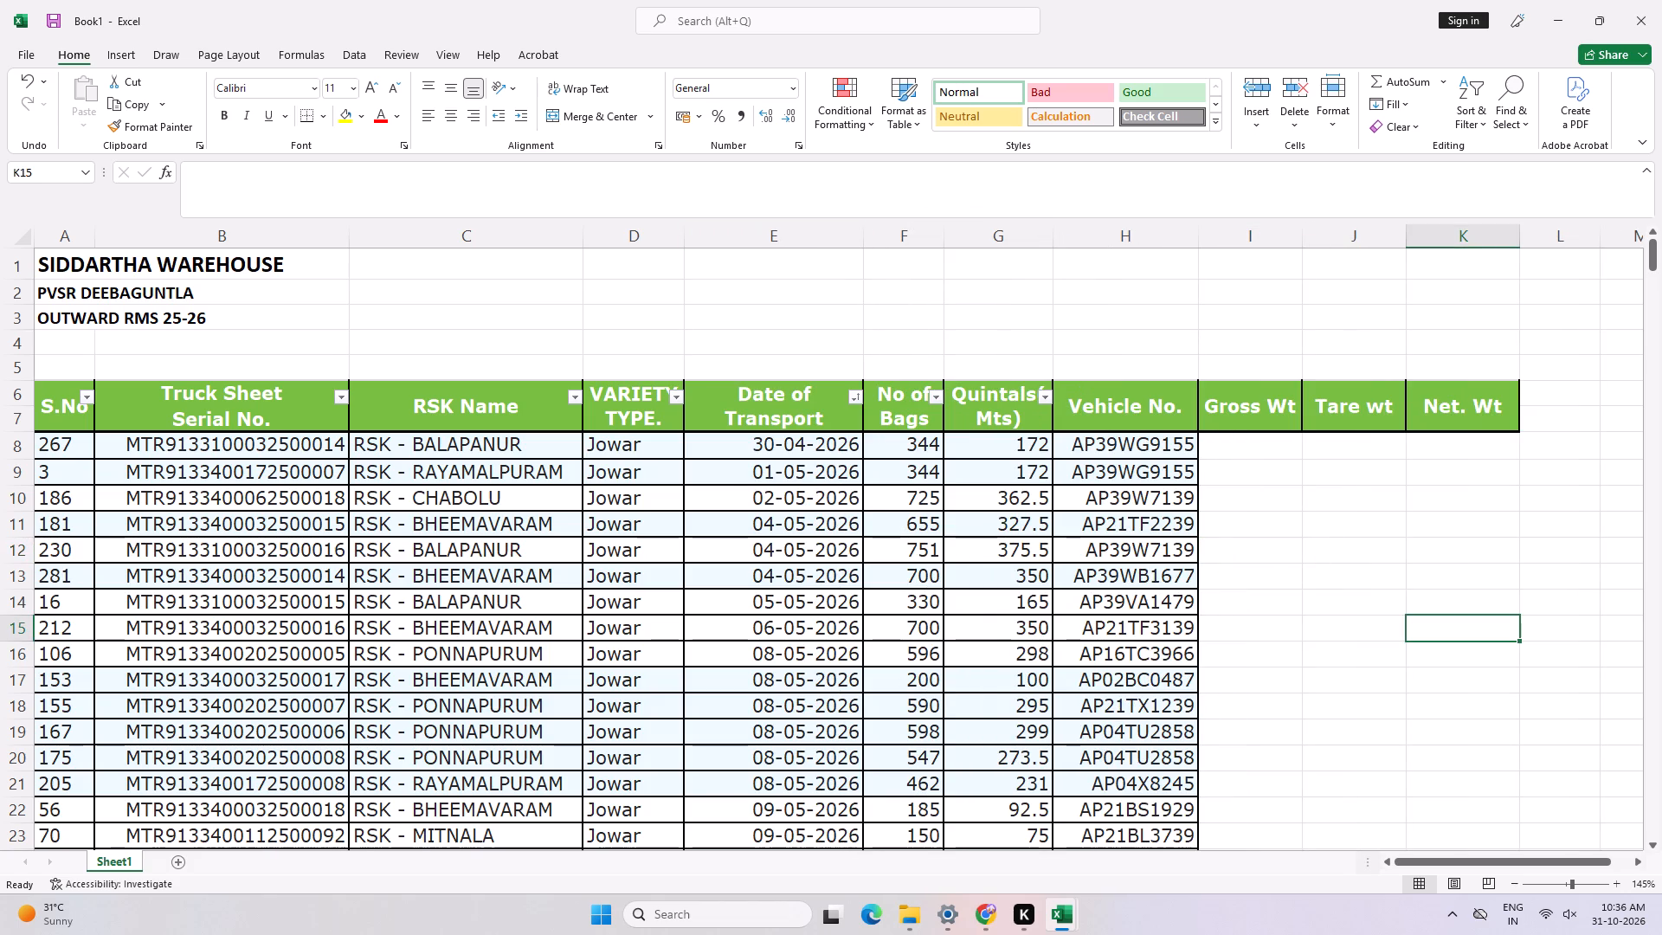
double_click(868, 237)
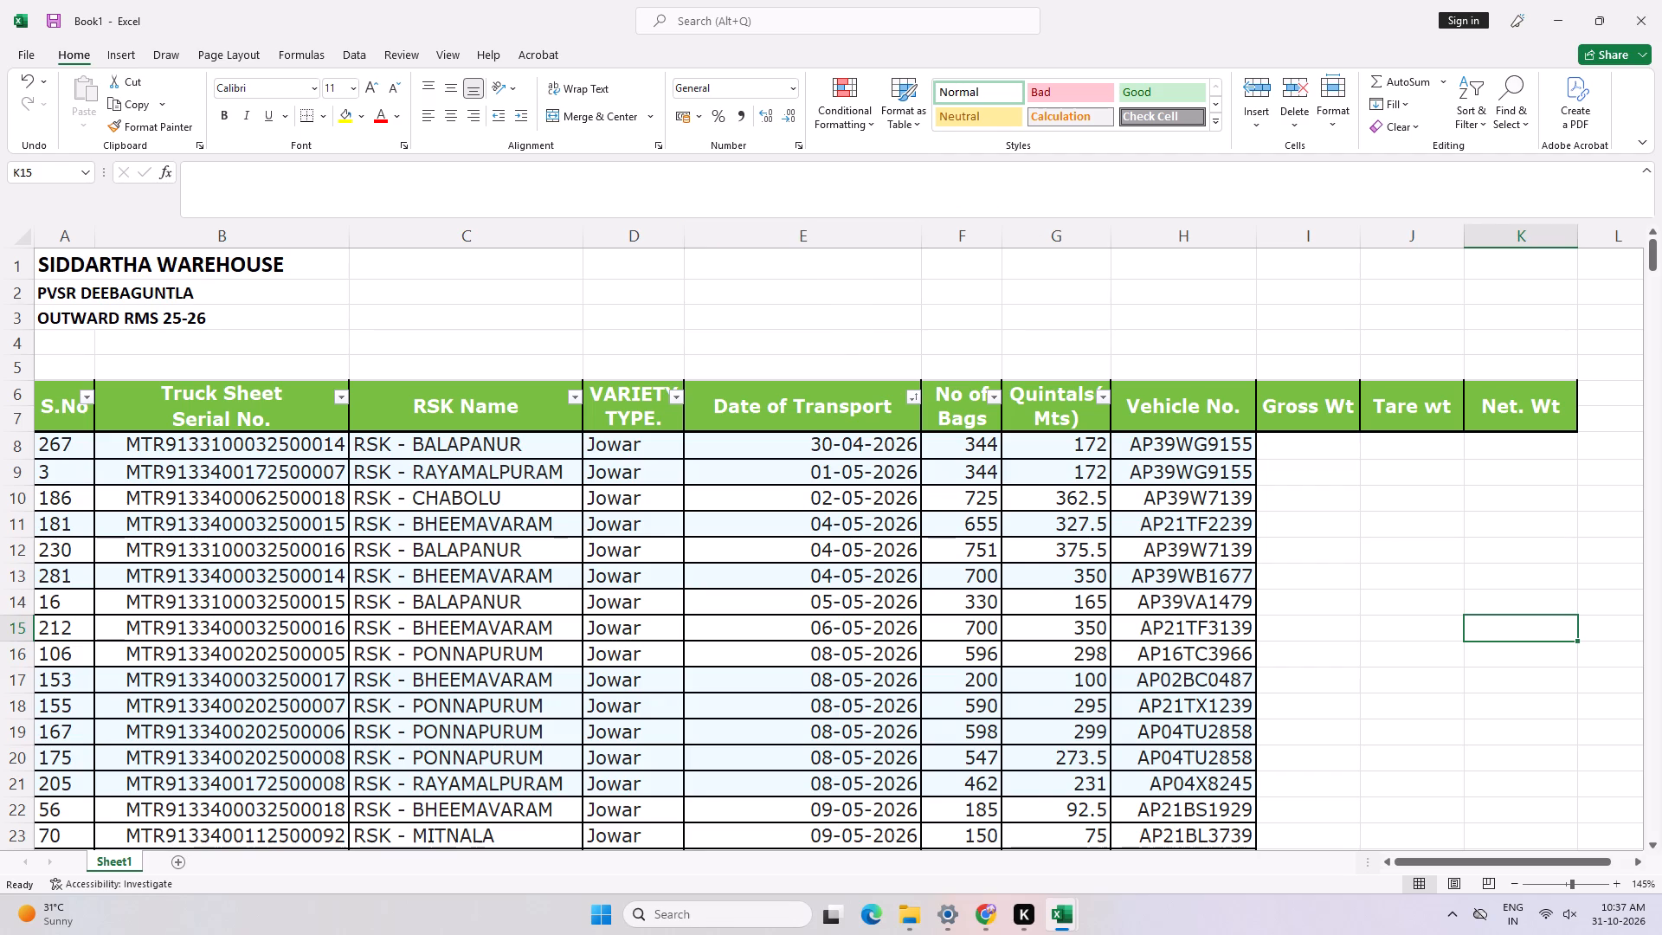
drag(924, 238, 850, 249)
click(1246, 536)
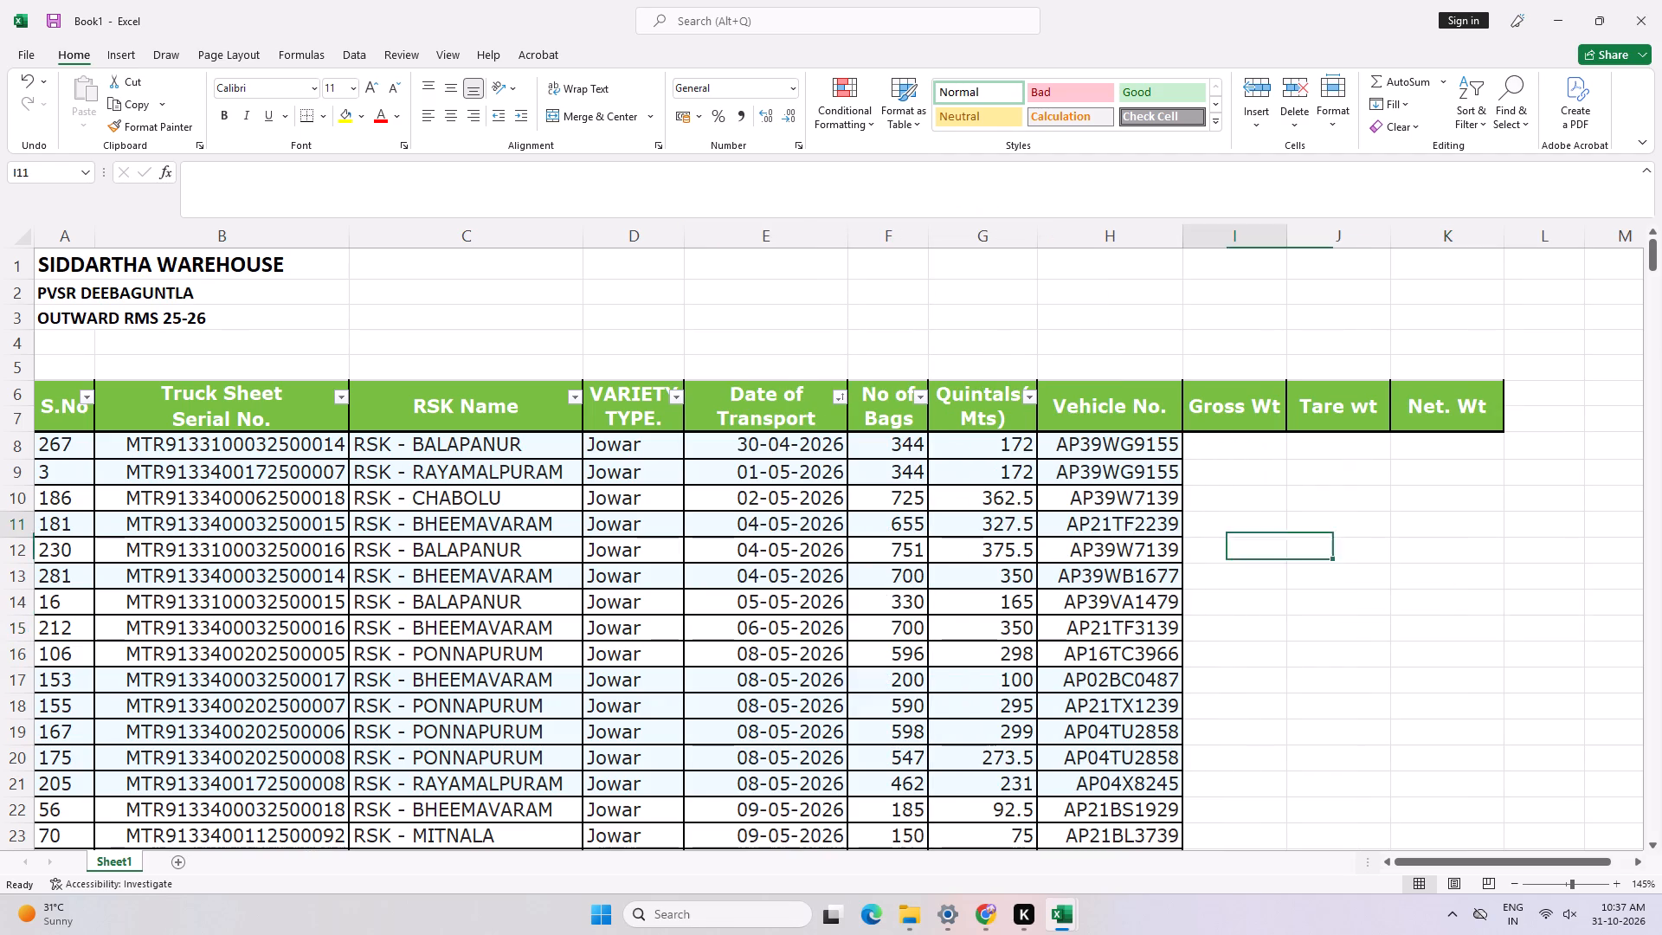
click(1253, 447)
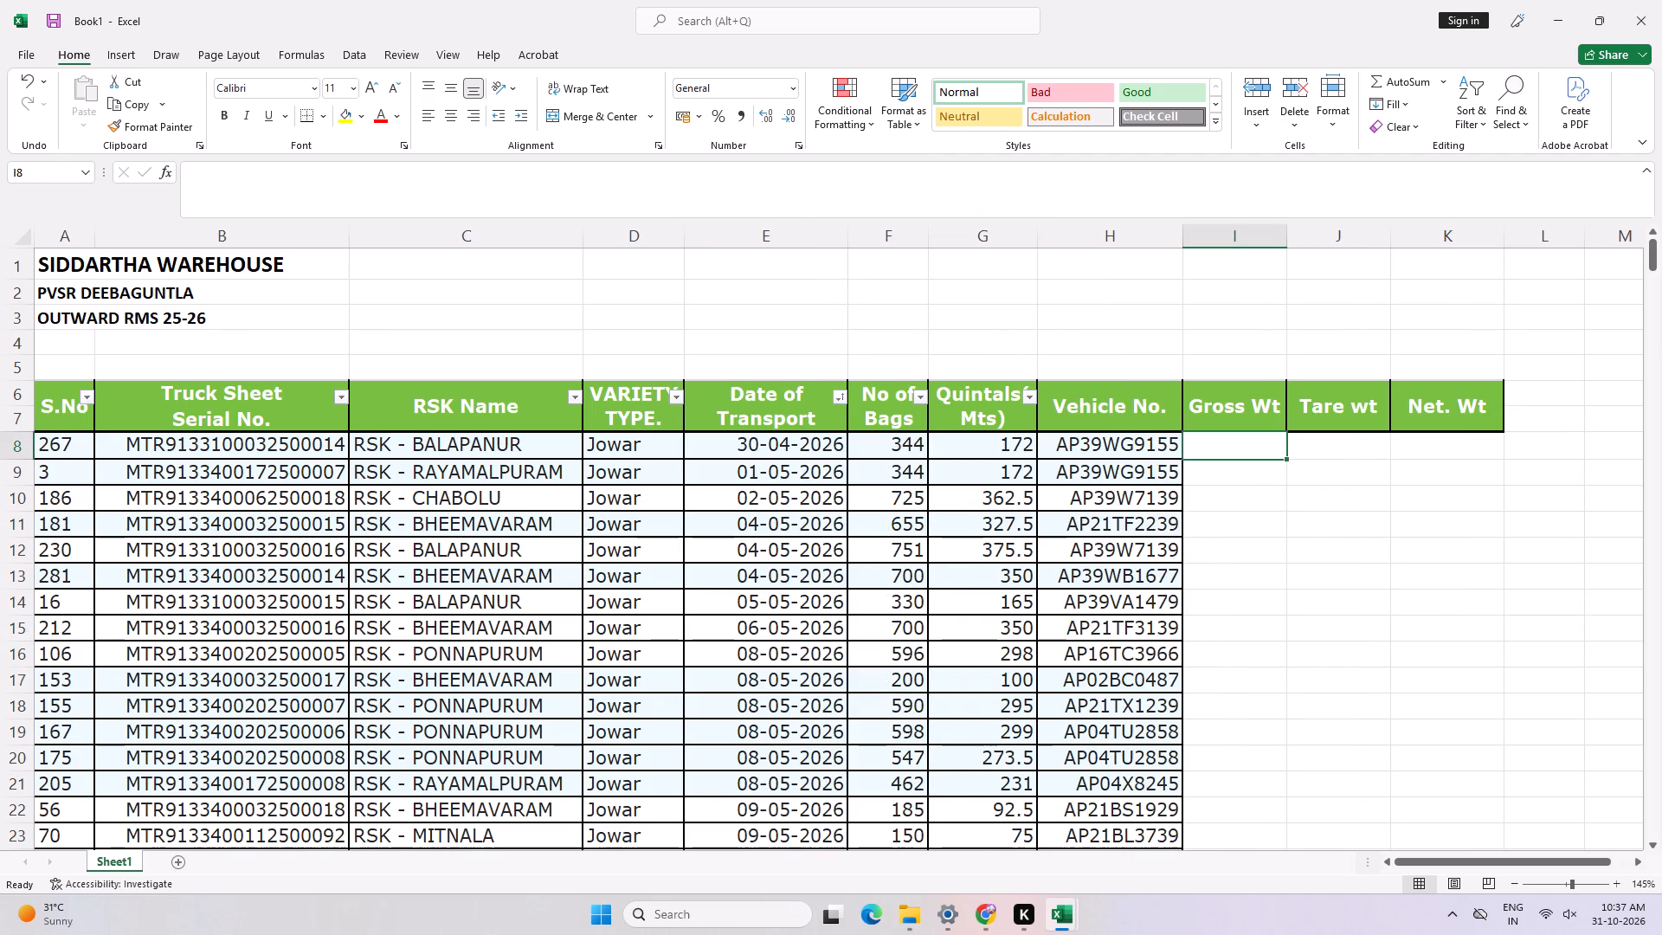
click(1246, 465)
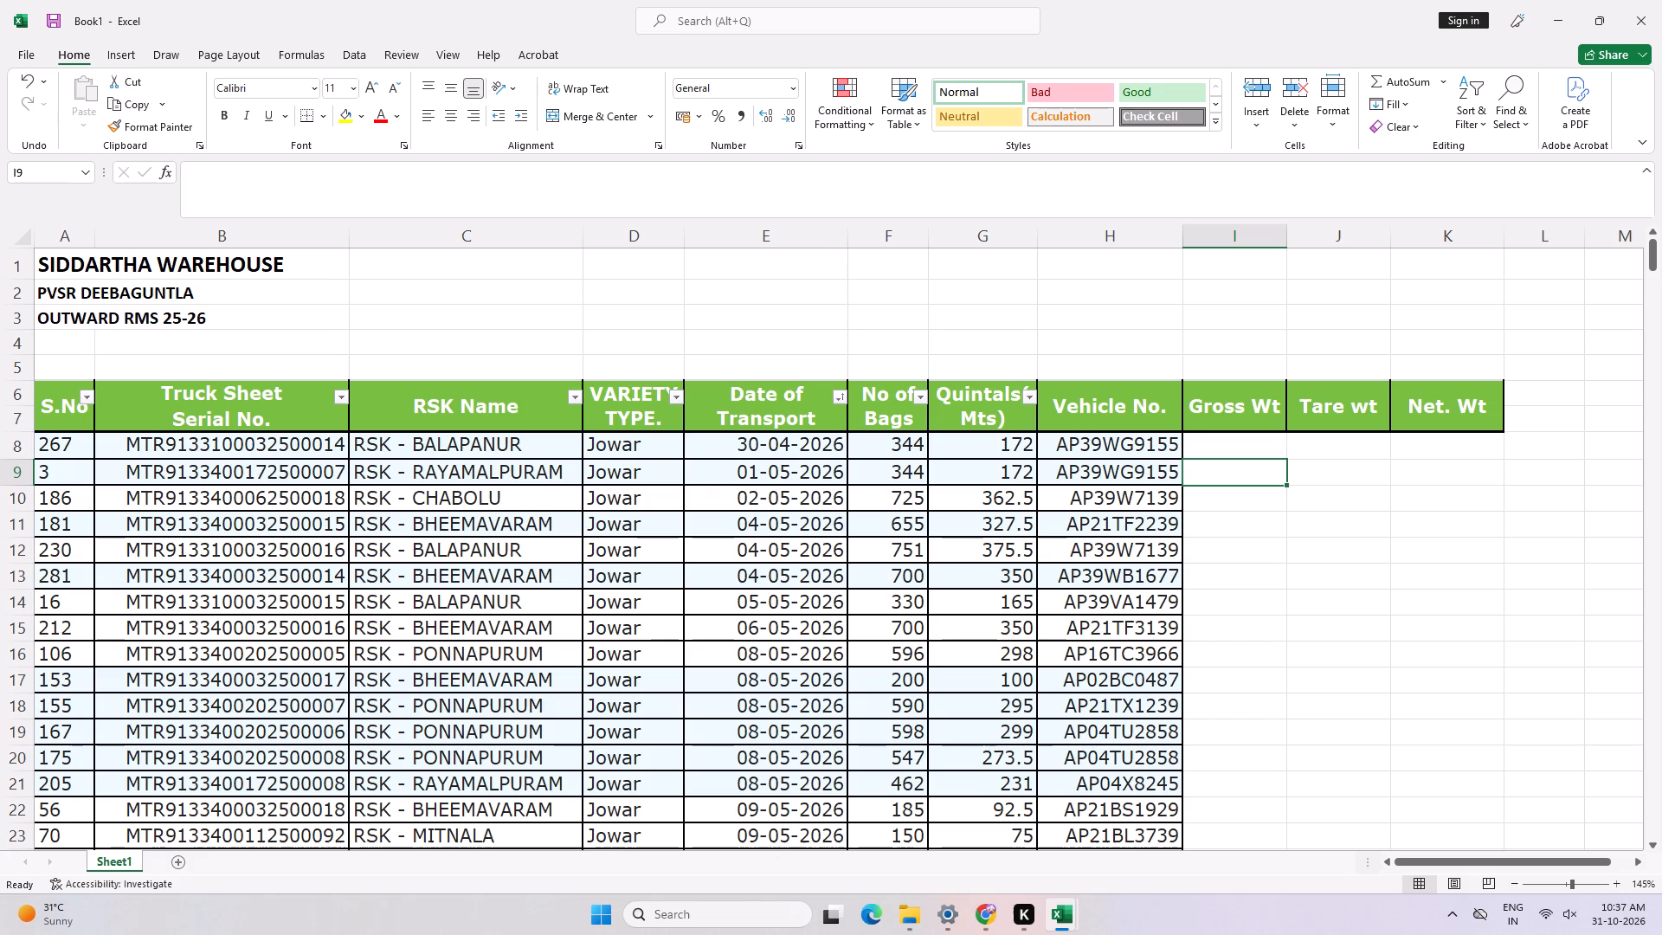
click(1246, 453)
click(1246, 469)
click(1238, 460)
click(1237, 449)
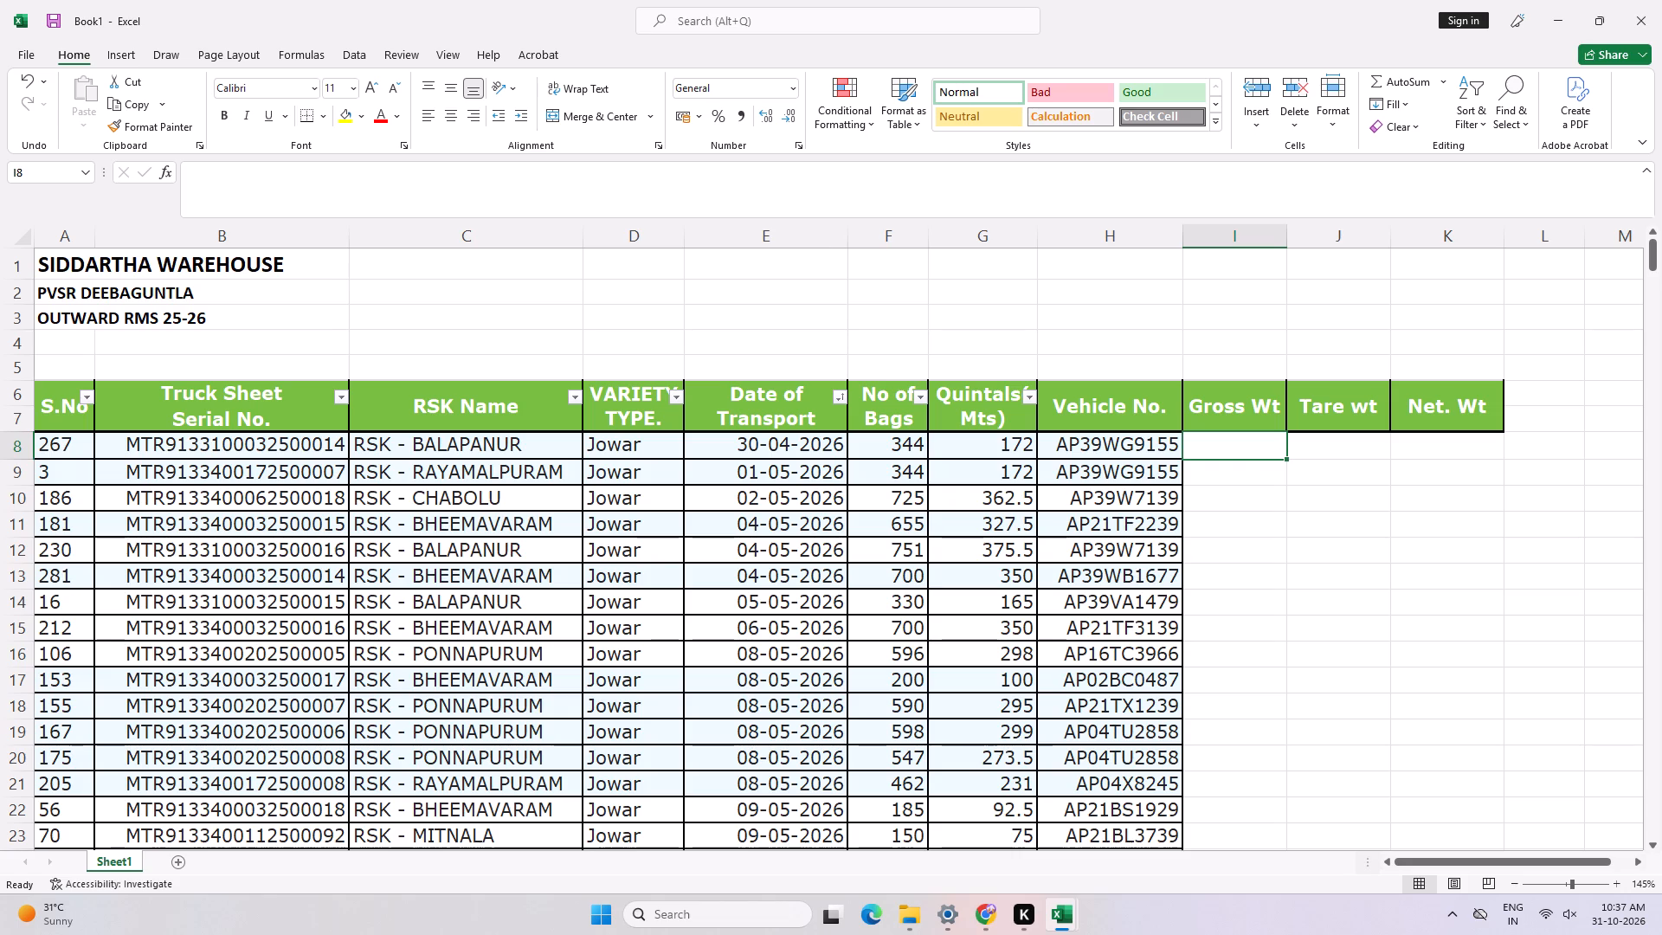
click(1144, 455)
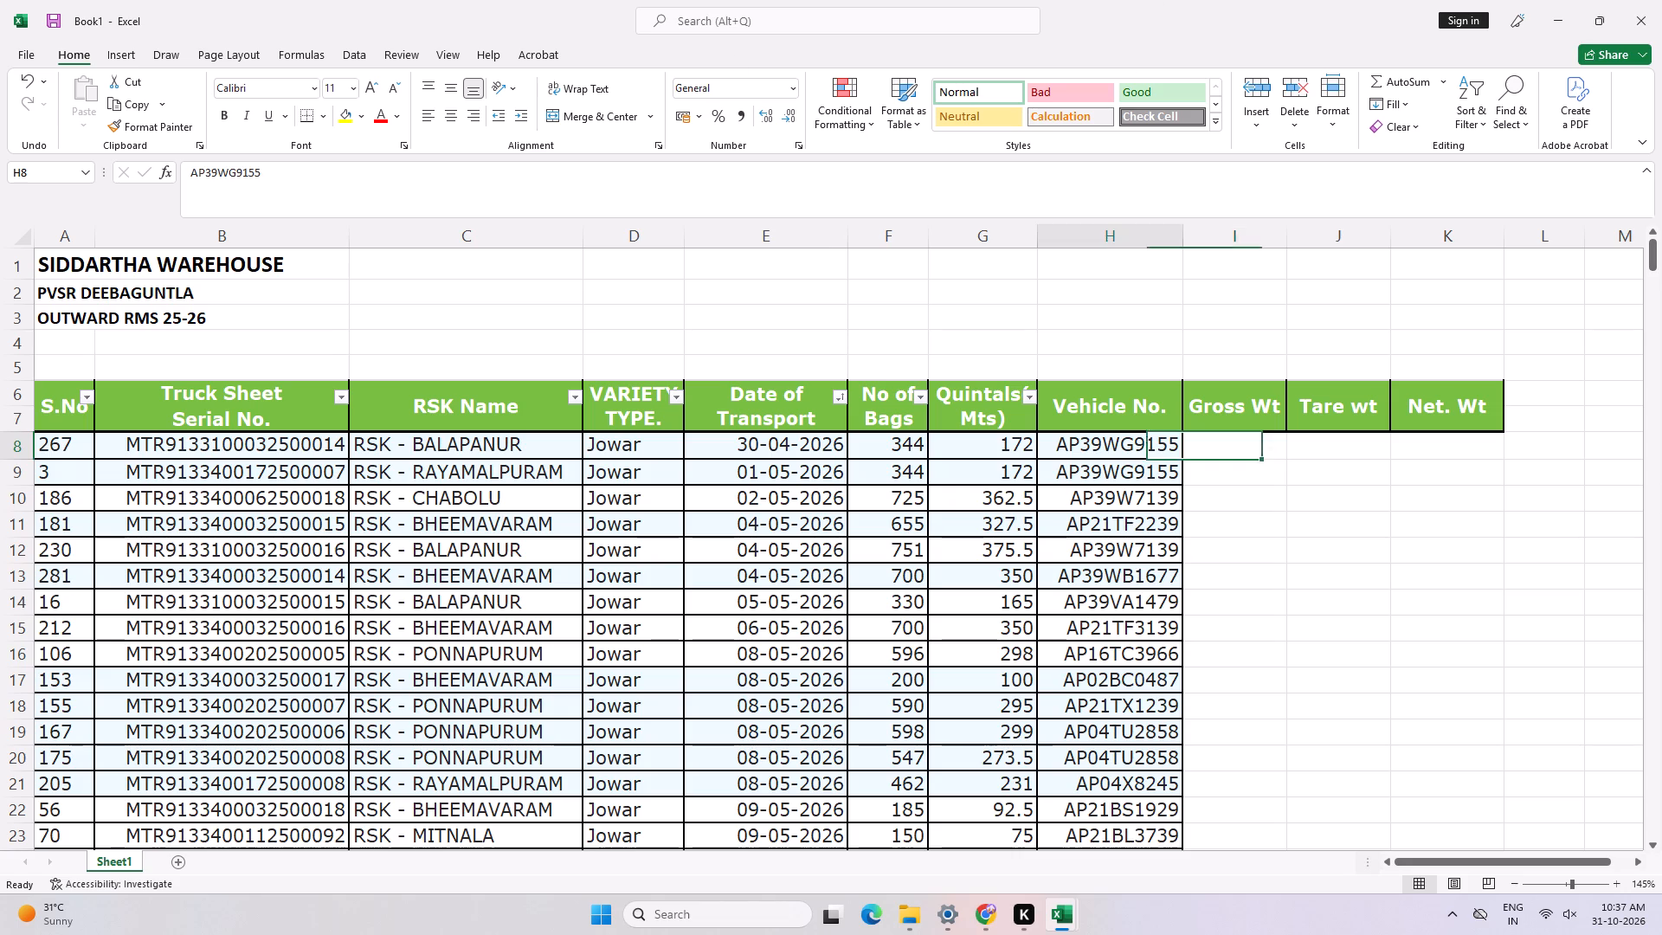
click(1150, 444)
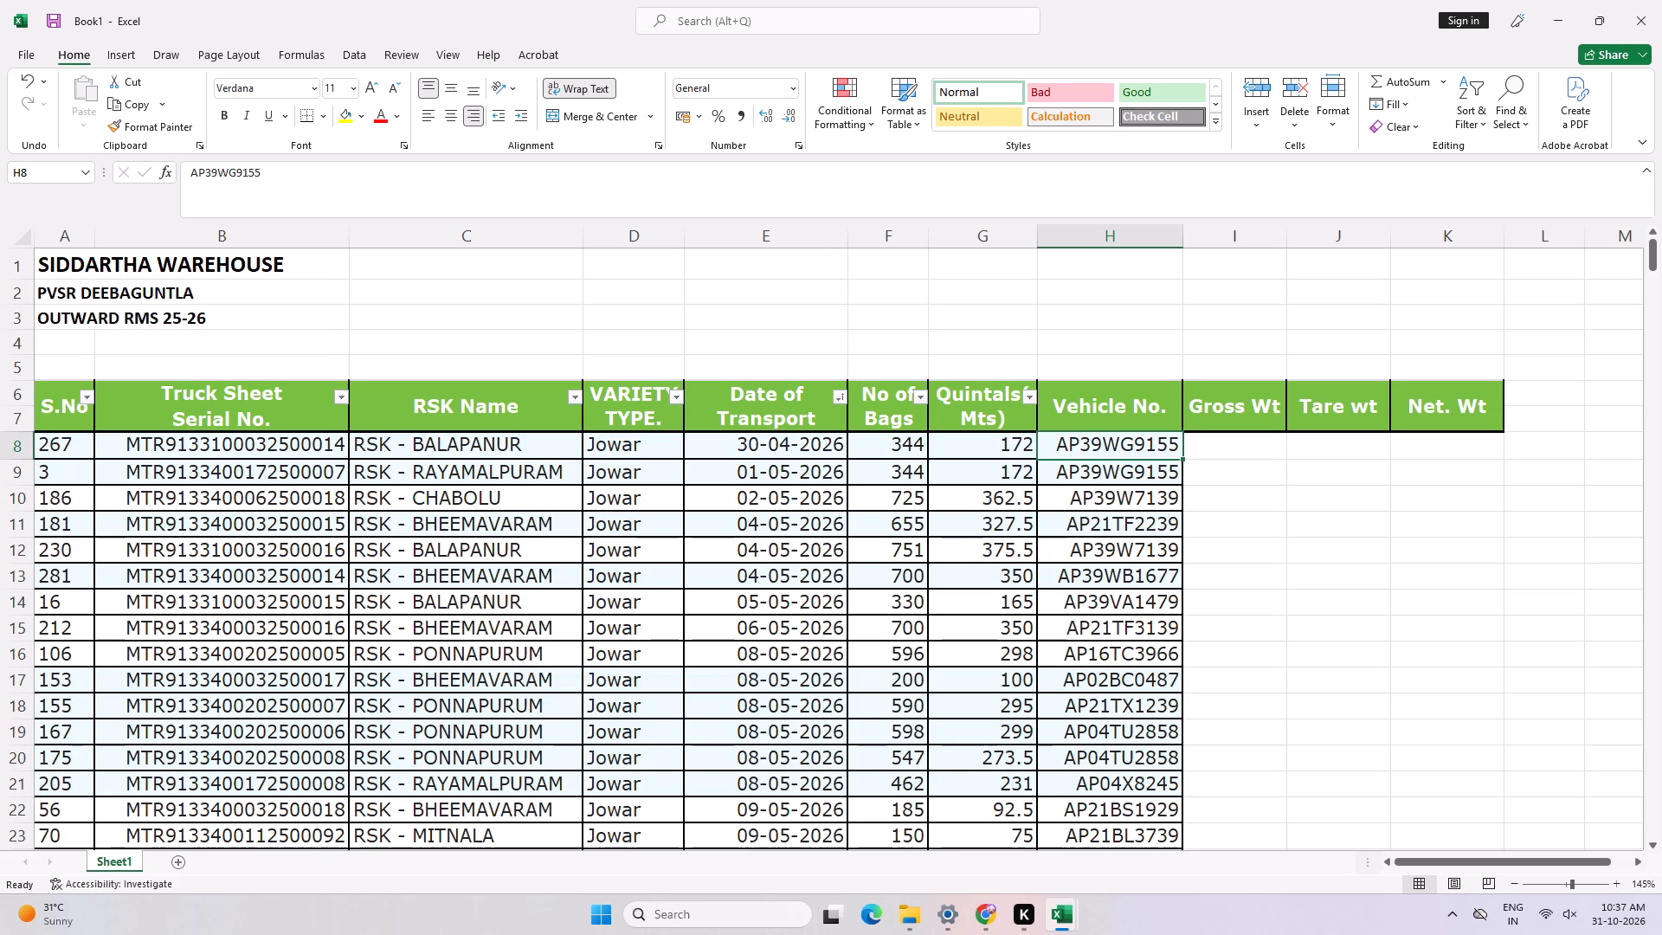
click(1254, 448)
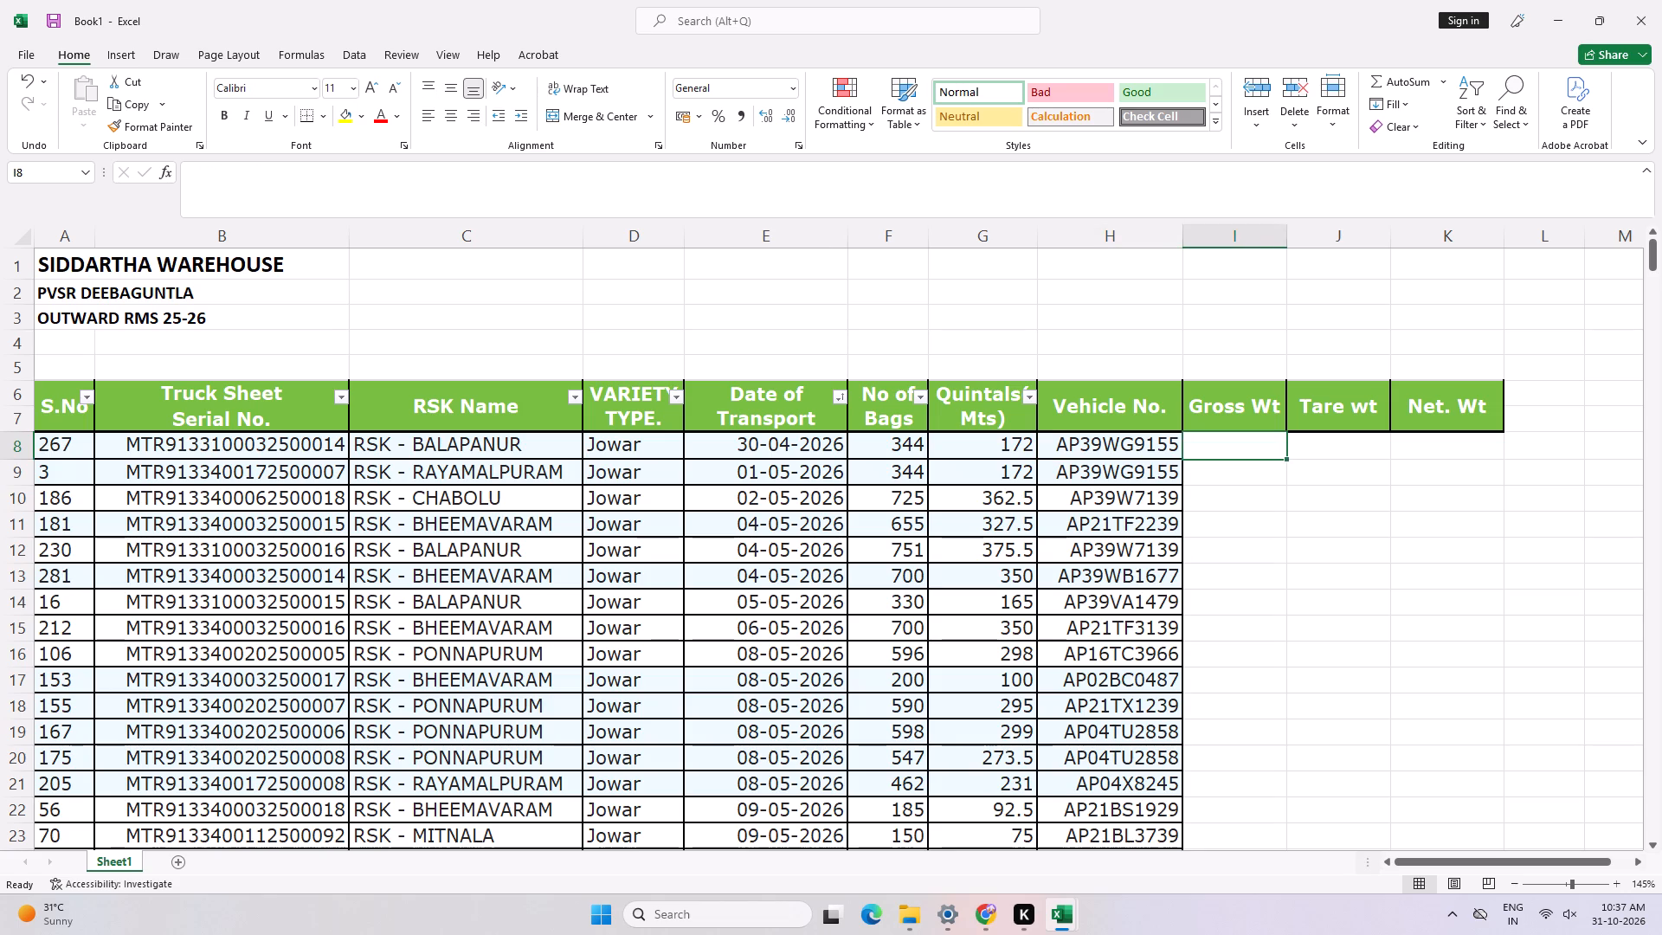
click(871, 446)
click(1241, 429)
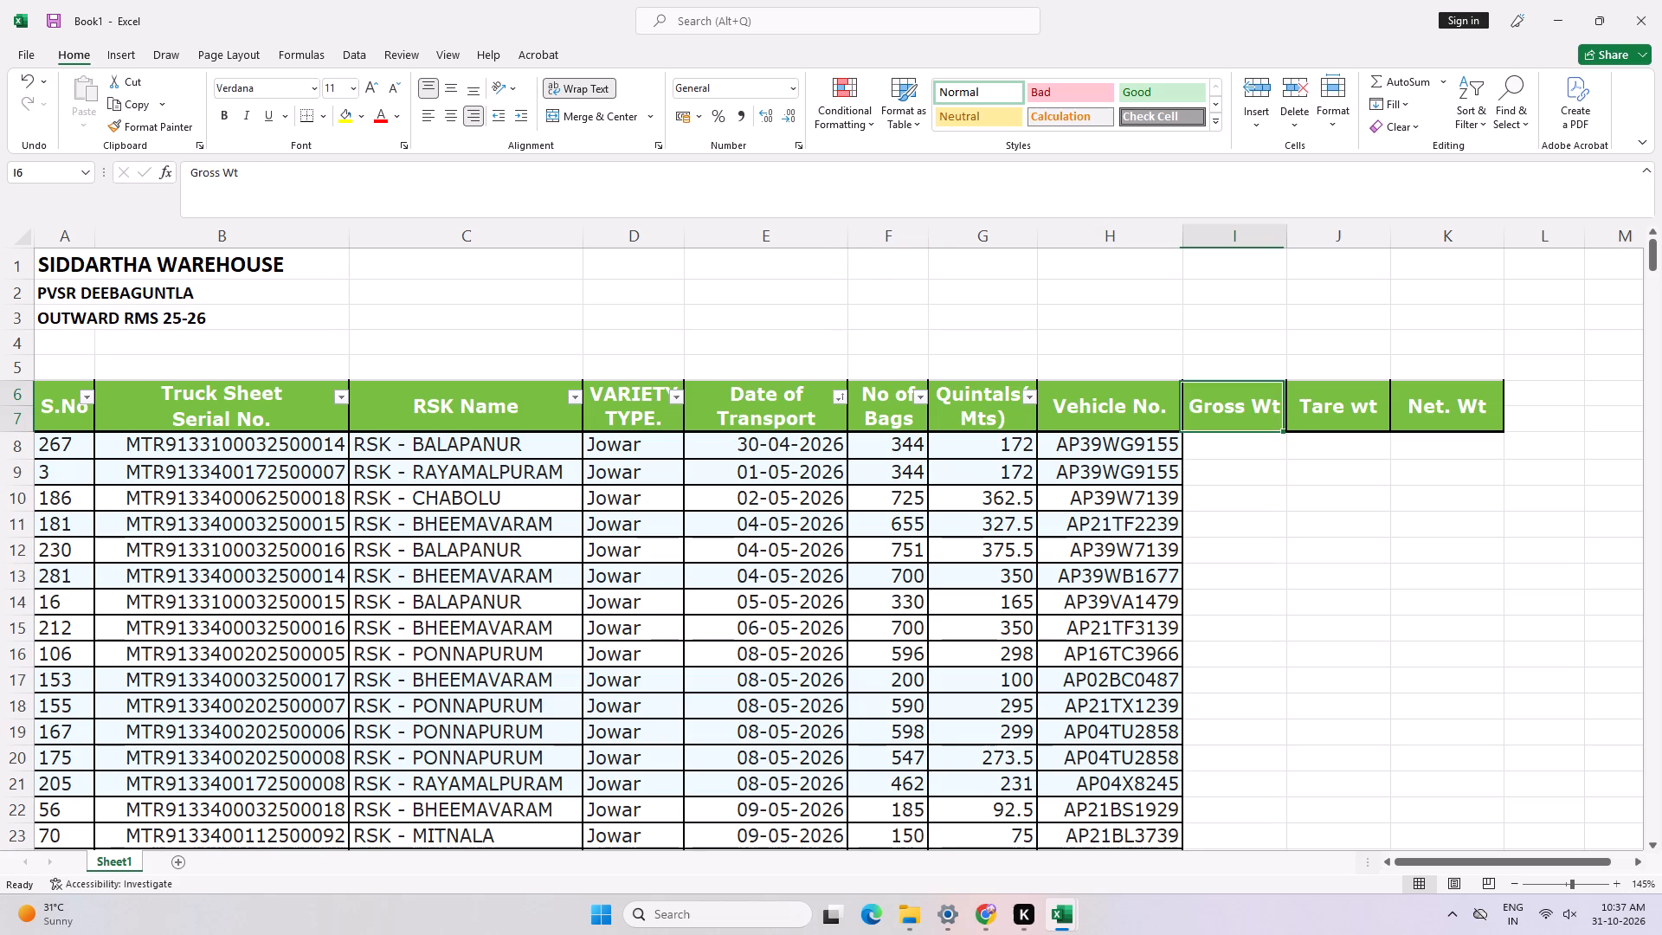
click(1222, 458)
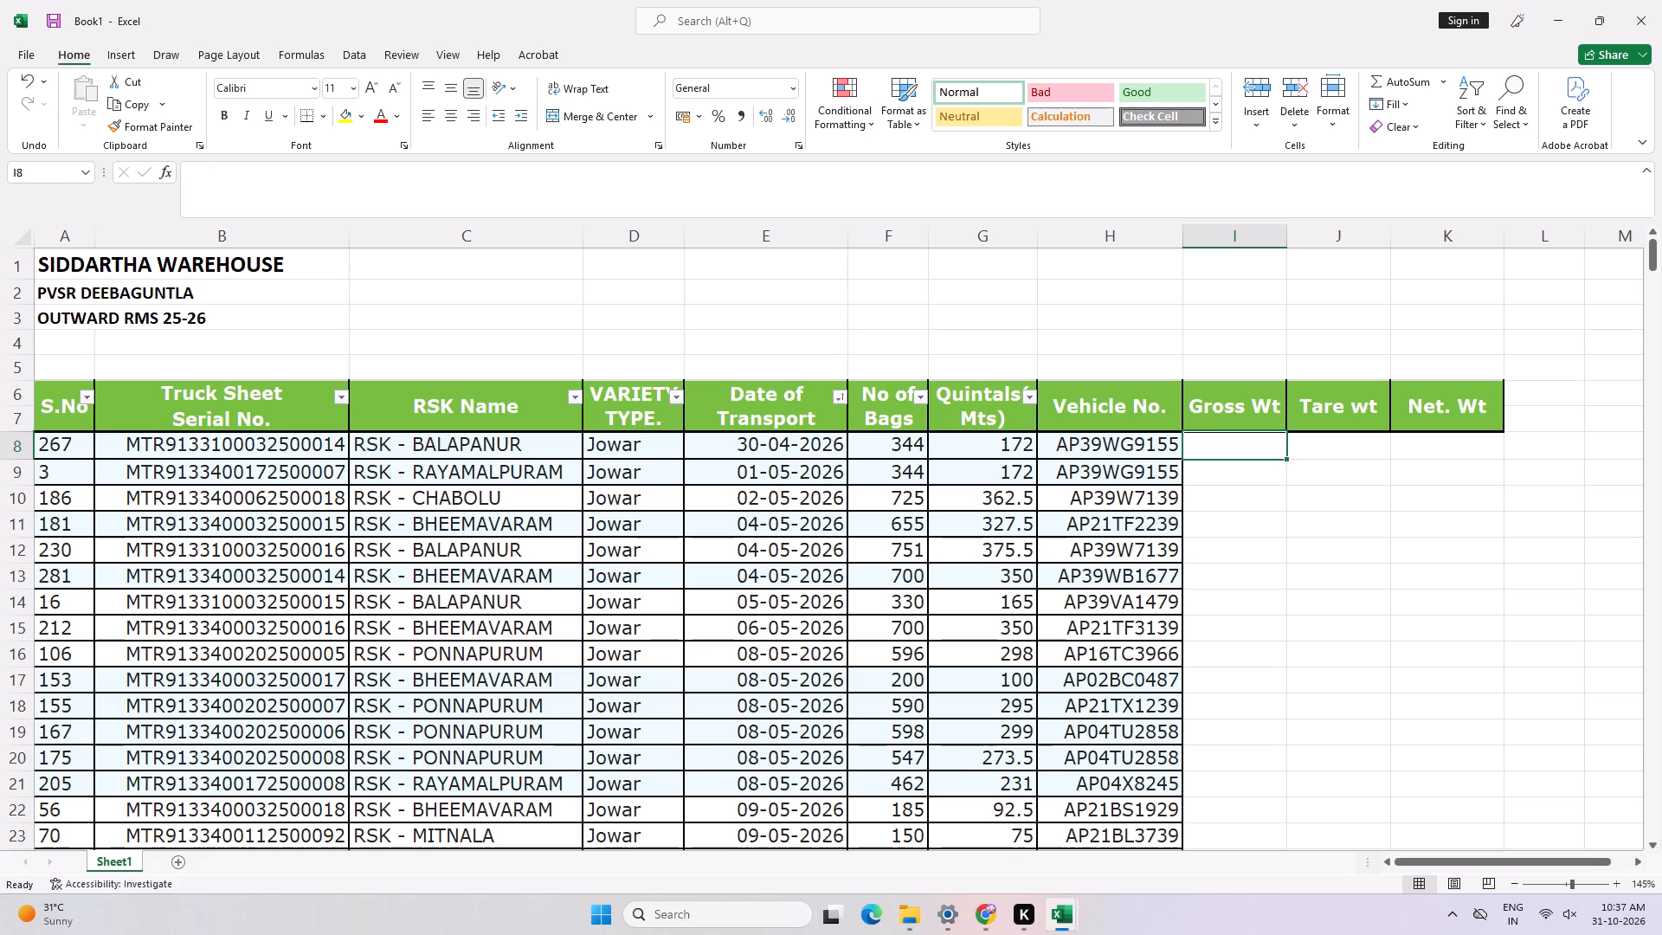